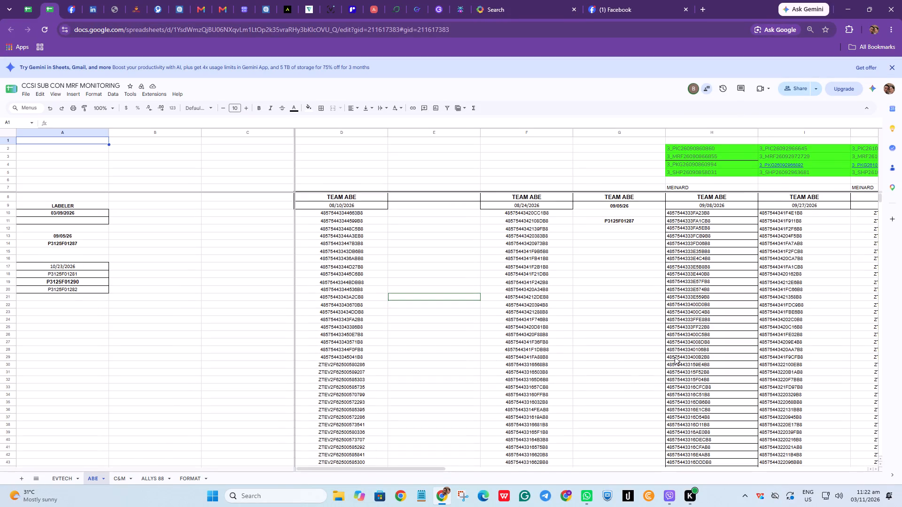
# Check the layout of the C&M sheet and return to the ABE sheet.
pyautogui.click(234, 332)
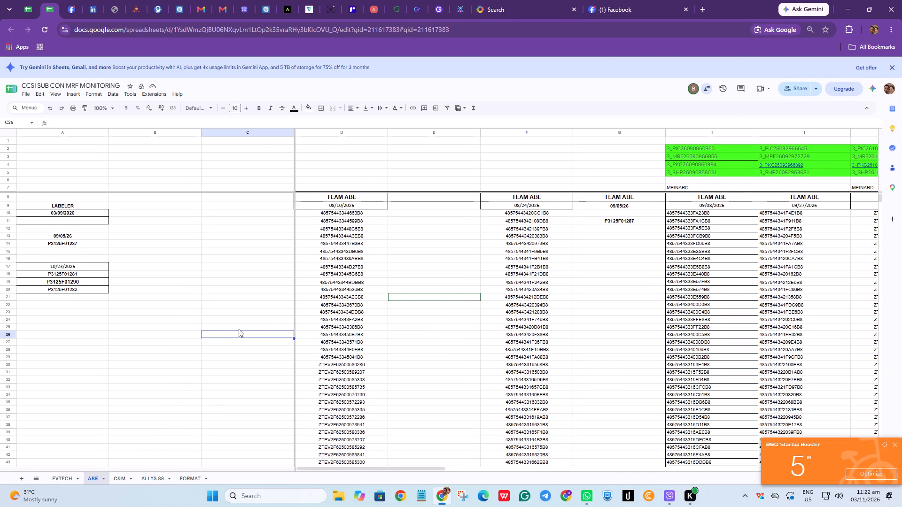
pyautogui.click(117, 479)
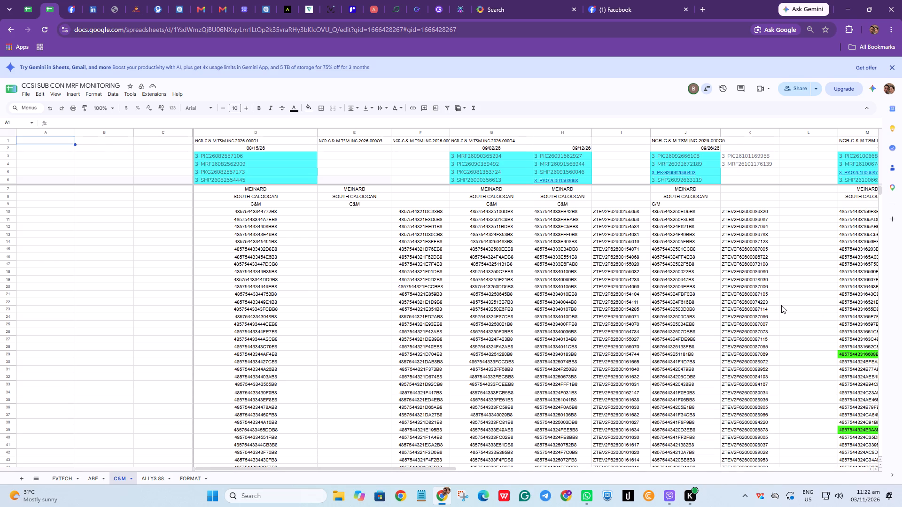
pyautogui.click(781, 305)
pyautogui.click(99, 477)
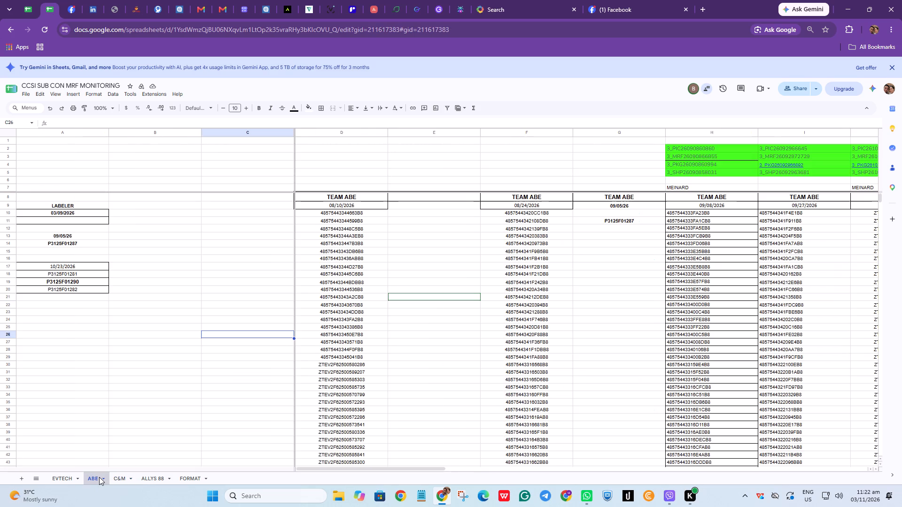
# Look across the dated Team ABE columns to locate the first empty column after the latest entries.
pyautogui.press('Tab')
pyautogui.press('Tab')
pyautogui.click(630, 281)
pyautogui.press('Tab')
pyautogui.press('Tab')
pyautogui.press('Tab')
pyautogui.press('Tab')
pyautogui.press('Tab')
pyautogui.press('Tab')
pyautogui.press('Tab')
pyautogui.press('Tab')
pyautogui.press('Tab')
pyautogui.press('Tab')
pyautogui.press('Tab')
pyautogui.press('Tab')
pyautogui.press('Tab')
pyautogui.press('Tab')
pyautogui.press('Tab')
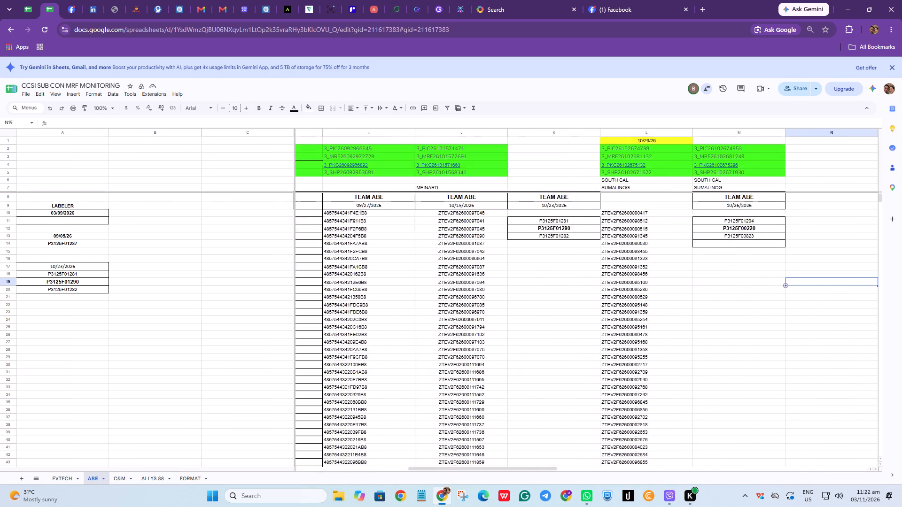
pyautogui.click(512, 294)
pyautogui.press('Left')
pyautogui.press('Left')
pyautogui.press('Left')
pyautogui.press('Left')
pyautogui.press('Left')
pyautogui.press('Left')
pyautogui.press('Left')
pyautogui.press('Left')
pyautogui.press('Left')
pyautogui.press('Left')
pyautogui.press('Left')
pyautogui.press('Left')
pyautogui.press('Left')
pyautogui.press('Left')
pyautogui.press('Left')
pyautogui.press('Left')
pyautogui.press('Left')
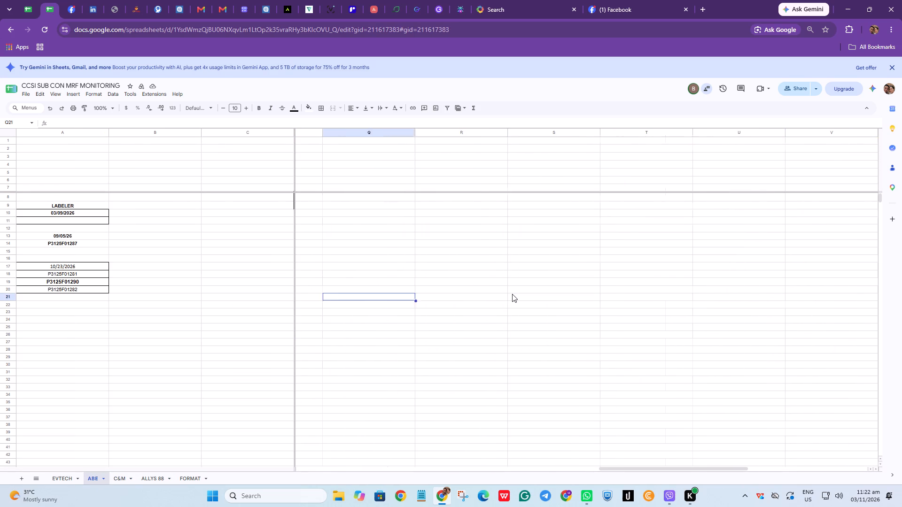
pyautogui.press('Right')
pyautogui.press('Right')
pyautogui.press('Right')
pyautogui.press('Right')
pyautogui.press('Right')
pyautogui.press('Right')
pyautogui.press('Right')
pyautogui.press('Right')
pyautogui.press('Right')
pyautogui.press('Right')
pyautogui.press('Right')
pyautogui.press('Right')
pyautogui.press('Right')
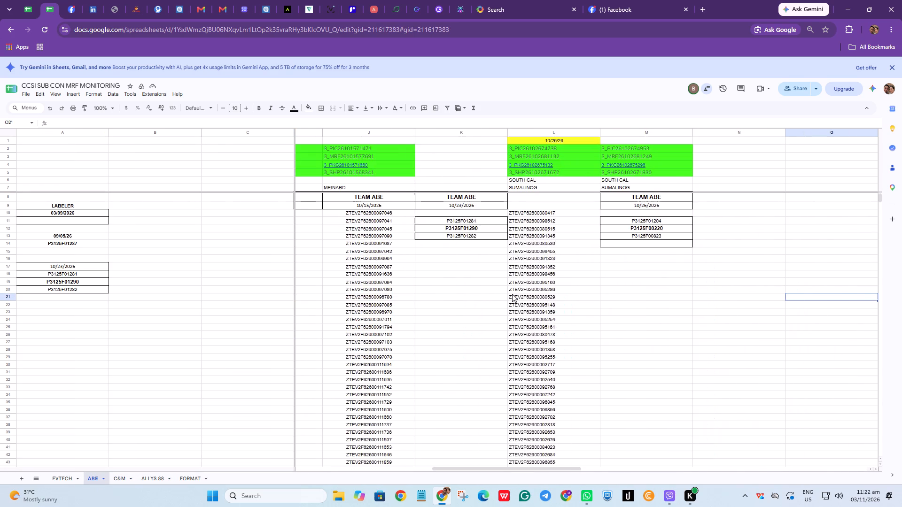
pyautogui.press('Right')
pyautogui.press('Left')
pyautogui.press('Left')
pyautogui.press('Left')
pyautogui.press('Left')
pyautogui.press('Left')
pyautogui.press('Left')
pyautogui.press('Right')
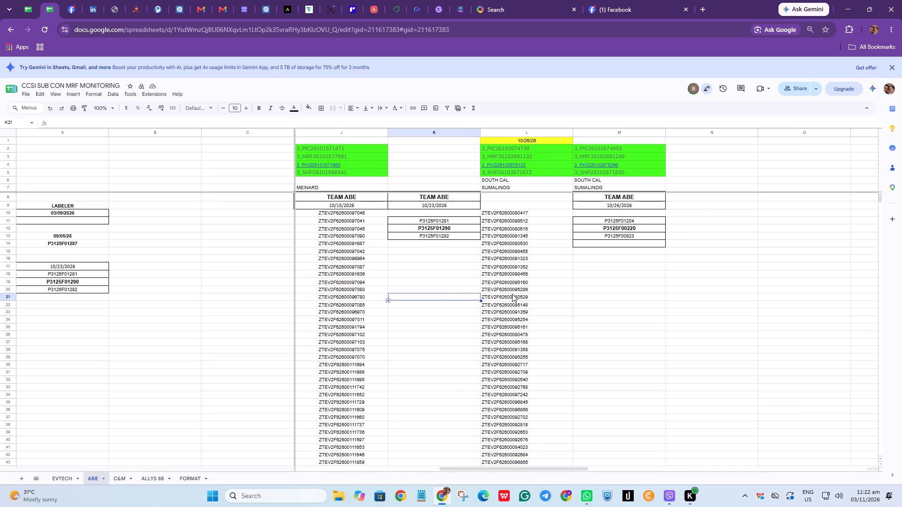
pyautogui.press('Right')
pyautogui.press('Right')
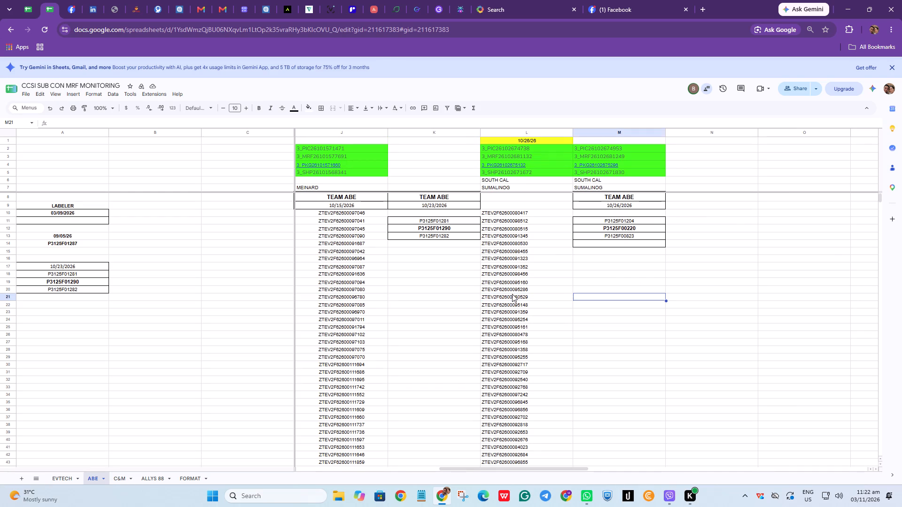
pyautogui.click(721, 225)
pyautogui.scroll(3, 702, 220)
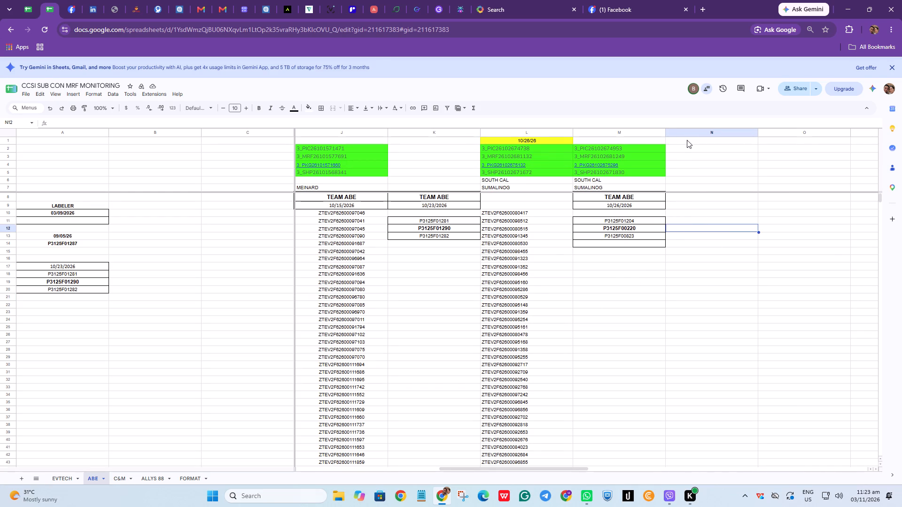
# Enter the date 03/11/26 in cell N1, heading the first empty column of the ABE sheet.
pyautogui.click(687, 140)
pyautogui.write('03/11/26')
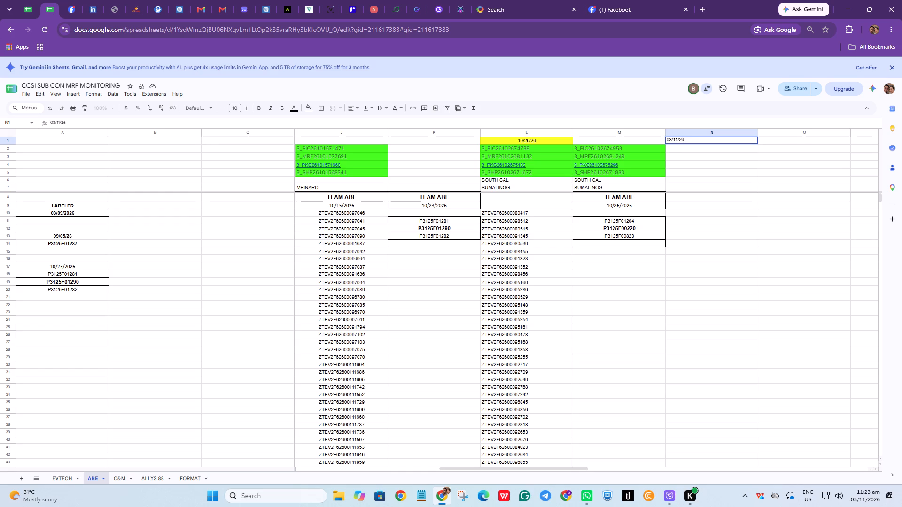
pyautogui.press('Down')
pyautogui.press('Down')
pyautogui.press('Down')
pyautogui.press('Down')
pyautogui.press('Down')
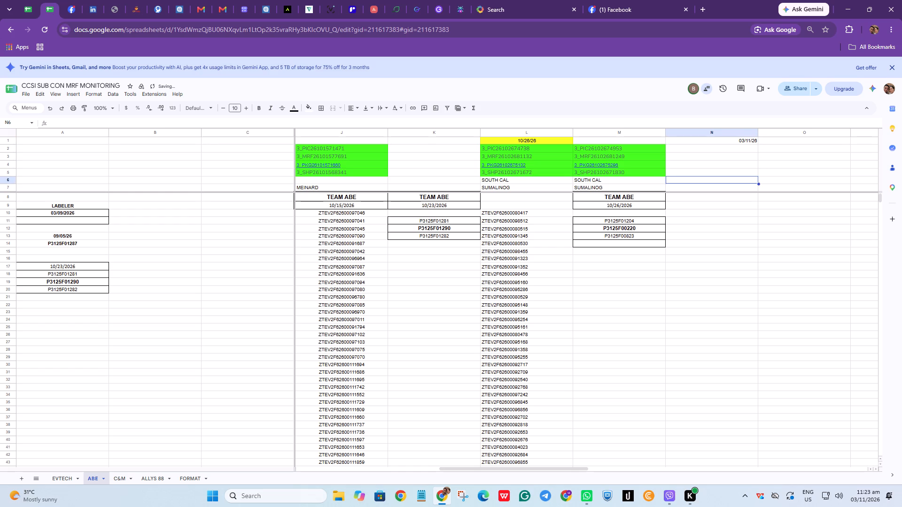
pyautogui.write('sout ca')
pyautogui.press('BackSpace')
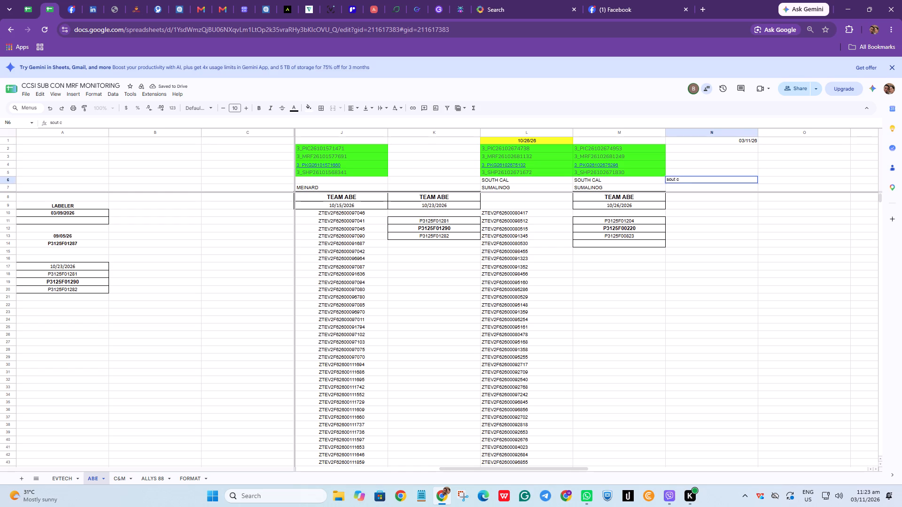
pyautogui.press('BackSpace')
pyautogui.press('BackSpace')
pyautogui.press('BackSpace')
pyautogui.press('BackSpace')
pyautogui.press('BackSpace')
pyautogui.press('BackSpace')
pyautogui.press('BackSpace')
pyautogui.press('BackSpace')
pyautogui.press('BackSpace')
# Copy the SOUTH CAL and SUMALINOG labels from cells M6:M7 into N6:N7.
pyautogui.press('Left')
pyautogui.press('Left')
pyautogui.press('Right')
pyautogui.hotkey('shift', 'Down')
pyautogui.hotkey('ctrl', 'c')
pyautogui.press('Right')
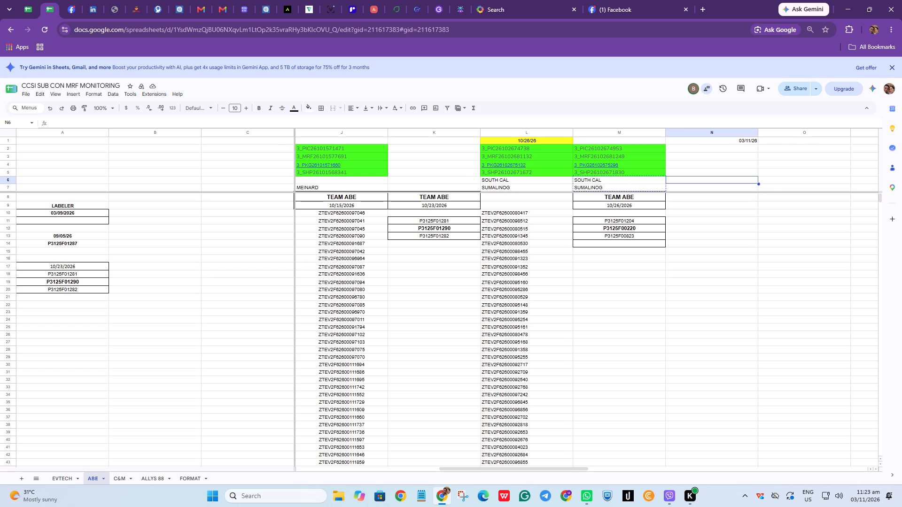
pyautogui.hotkey('ctrl', 'v')
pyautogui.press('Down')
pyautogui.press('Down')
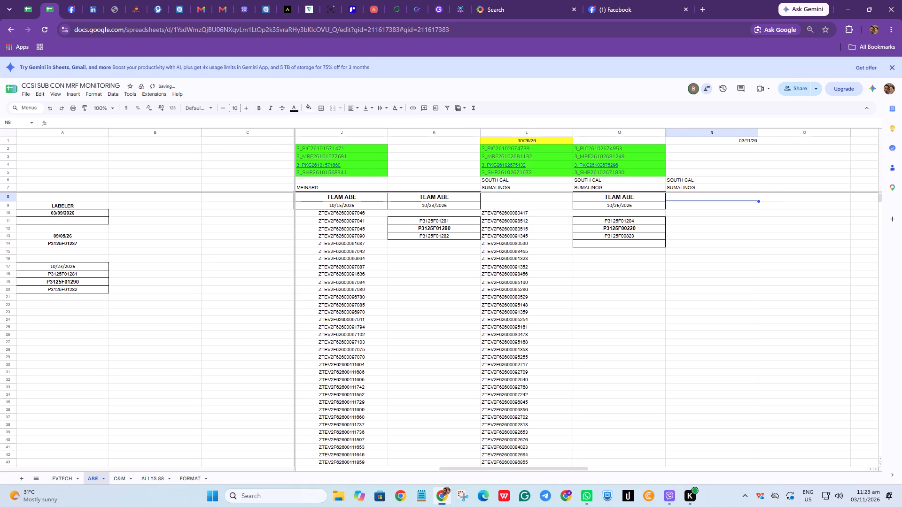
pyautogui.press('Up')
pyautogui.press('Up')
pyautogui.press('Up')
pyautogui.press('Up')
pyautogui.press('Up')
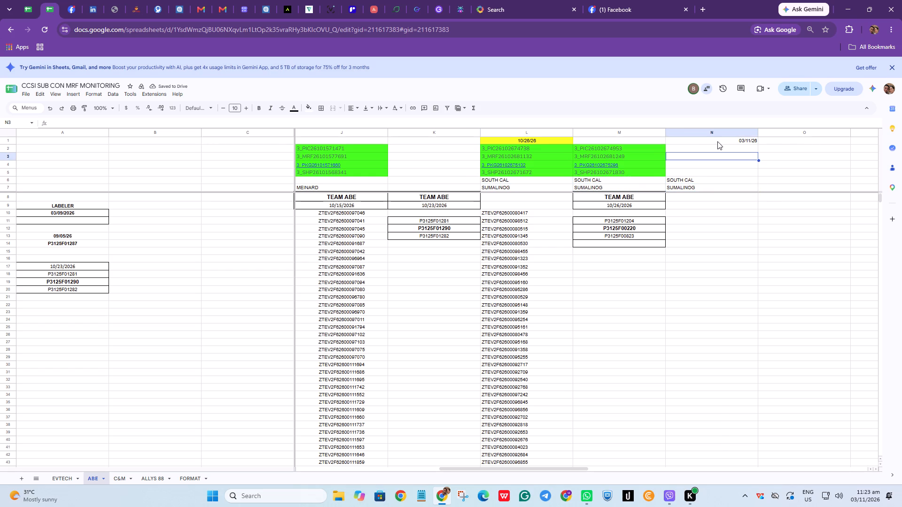
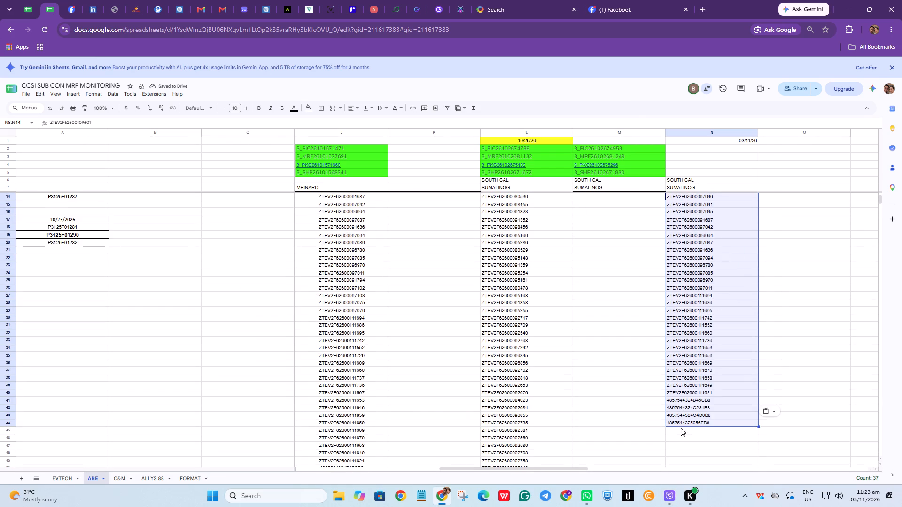
# Check the count of the serial numbers starting with 4857544 in cells N41:N44 of the 03/11/26 column.
pyautogui.click(682, 400)
pyautogui.keyDown('shift'); pyautogui.click(681, 422); pyautogui.keyUp('shift')
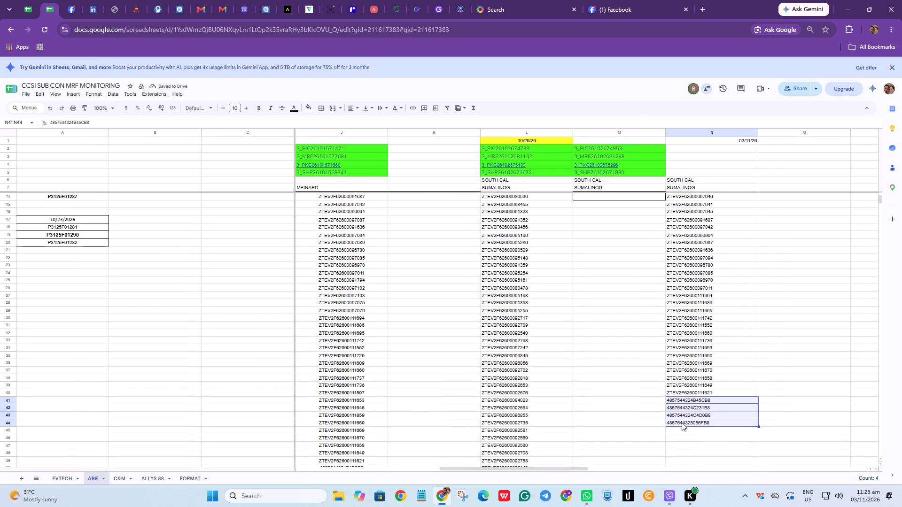
pyautogui.click(697, 312)
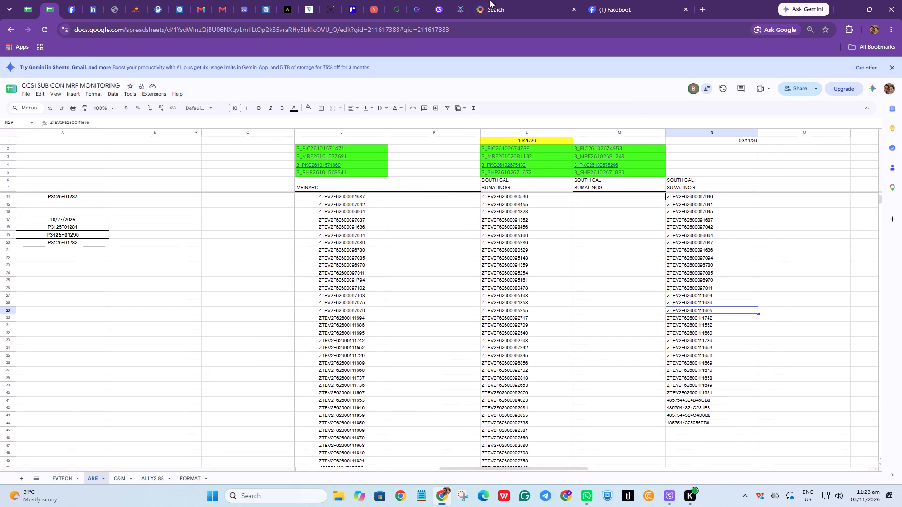
# Open a new browser tab, detach it into its own separate window and maximize that window.
pyautogui.click(708, 6)
pyautogui.moveTo(696, 8); pyautogui.dragTo(696, 8)
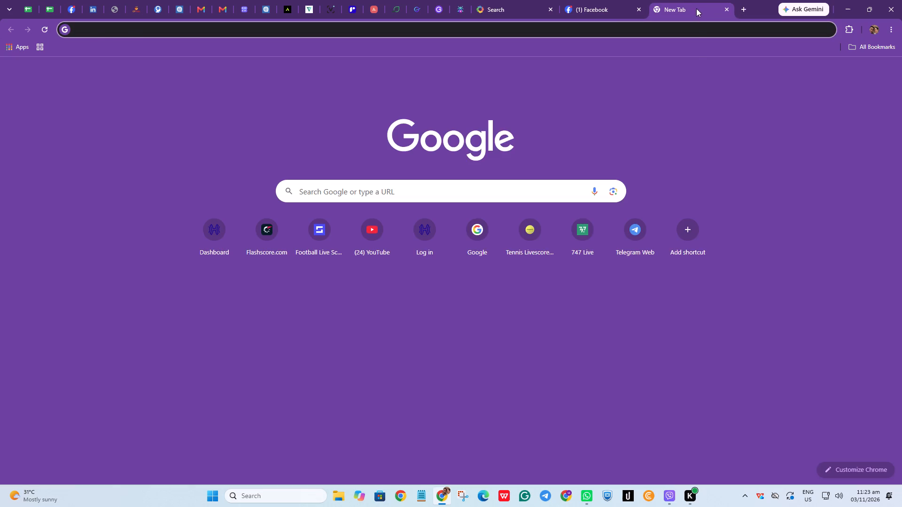
pyautogui.moveTo(696, 8); pyautogui.dragTo(681, 80)
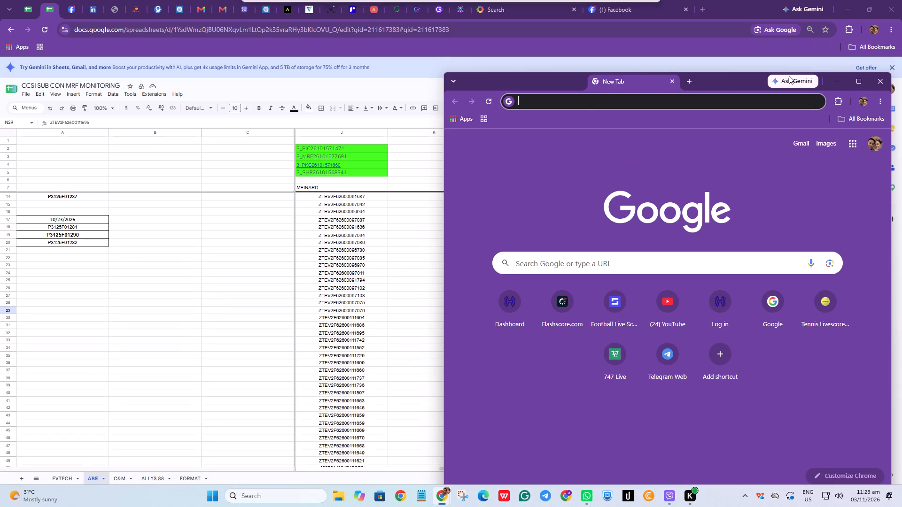
pyautogui.click(856, 77)
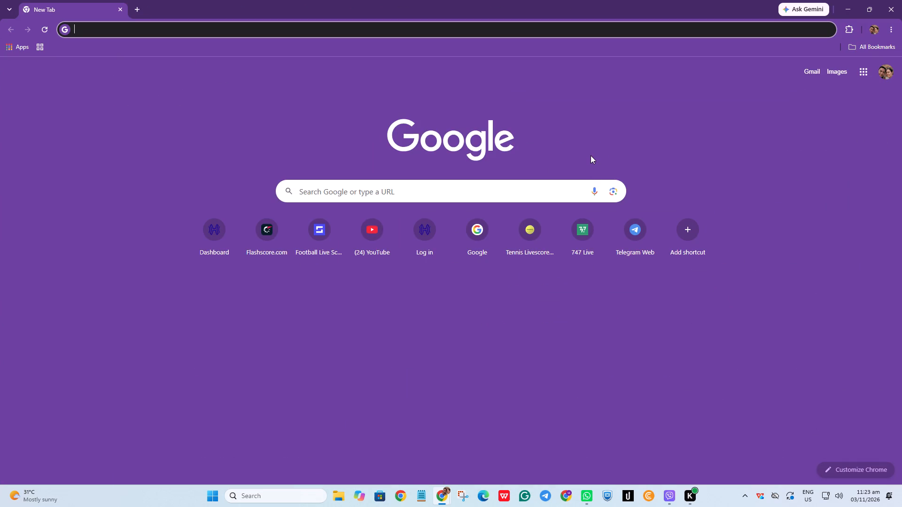
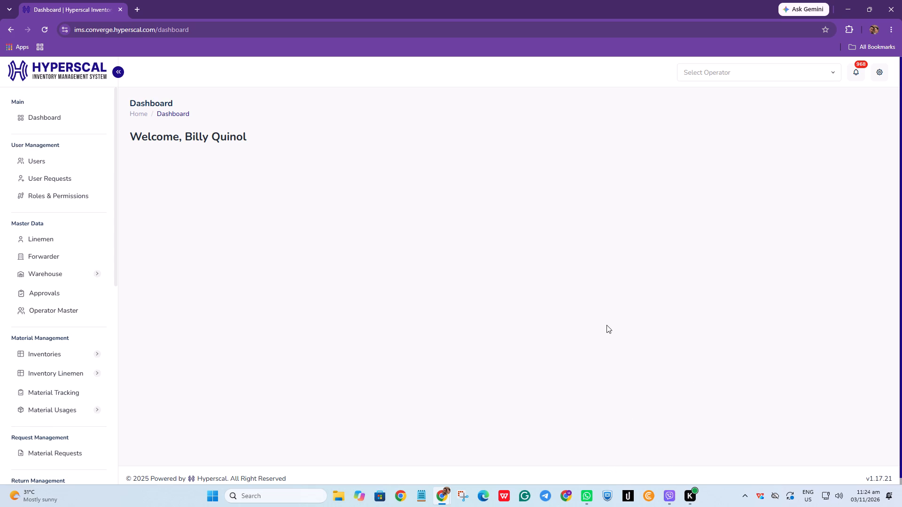
# Copy the serial number in N41 of the ABE sheet and open the Inventory Lineman Serials page of the Hyperscal inventory system.
pyautogui.scroll(-5, 368, 314)
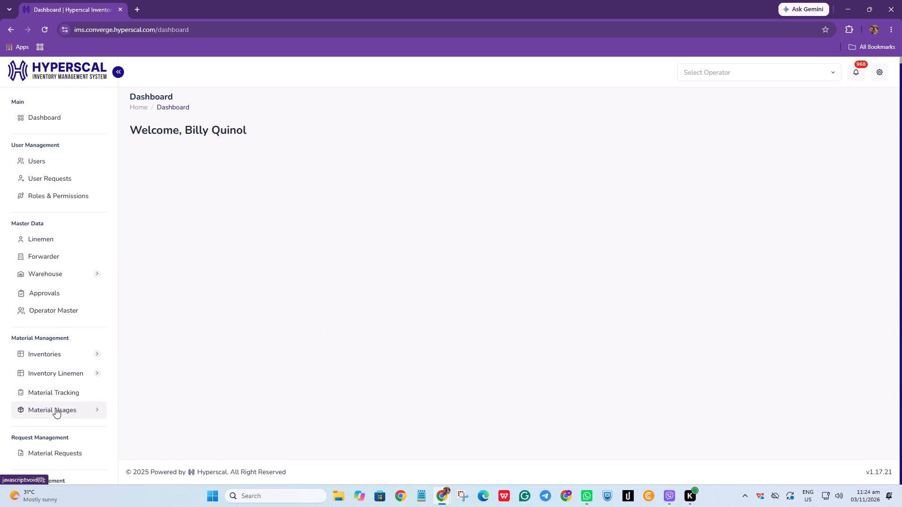
pyautogui.hotkey('alt', 'Tab')
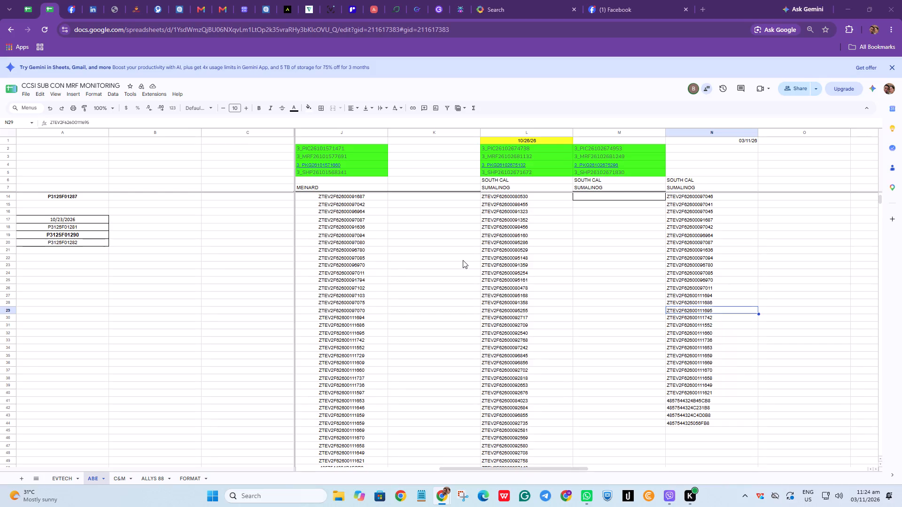
pyautogui.click(697, 399)
pyautogui.hotkey('ctrl', 'c')
pyautogui.hotkey('alt', 'Tab')
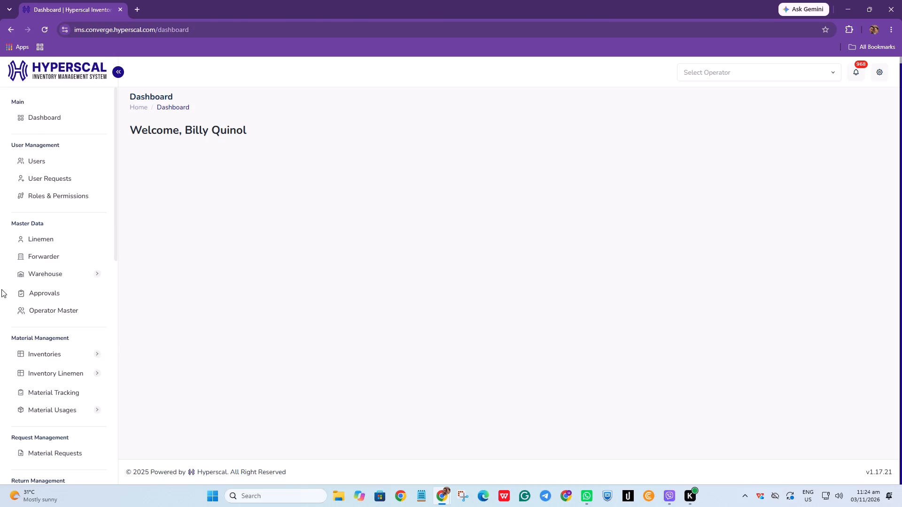
pyautogui.click(43, 239)
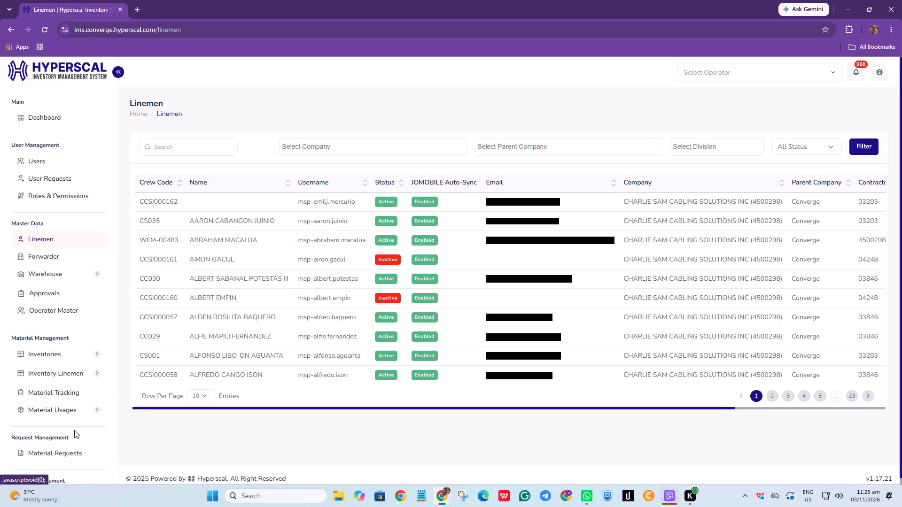
pyautogui.click(67, 353)
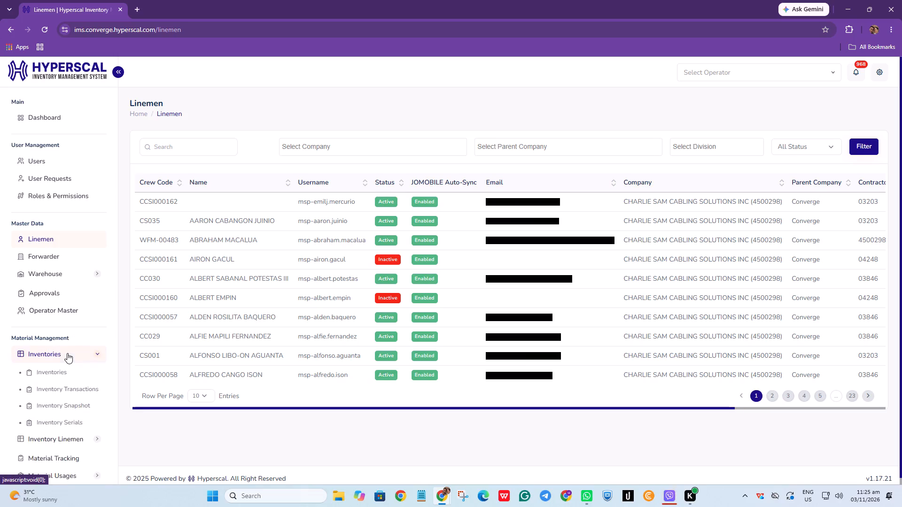
pyautogui.click(70, 439)
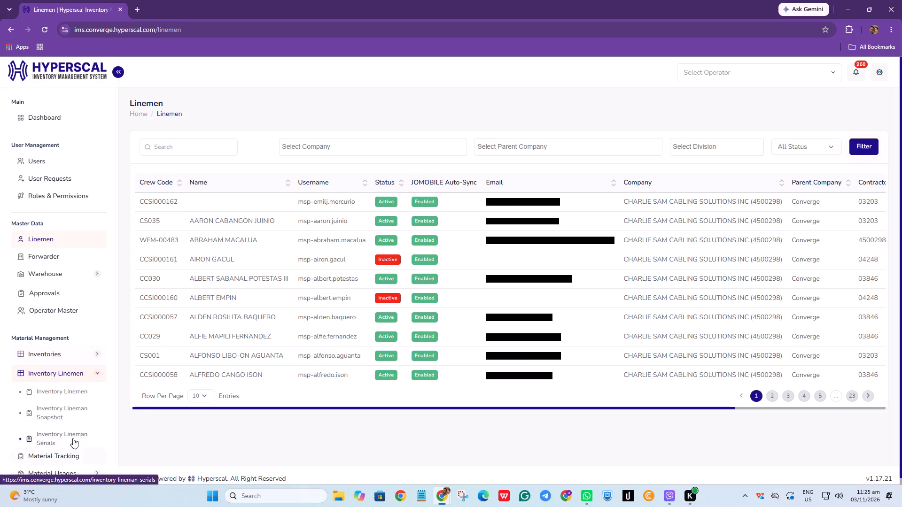
pyautogui.click(70, 438)
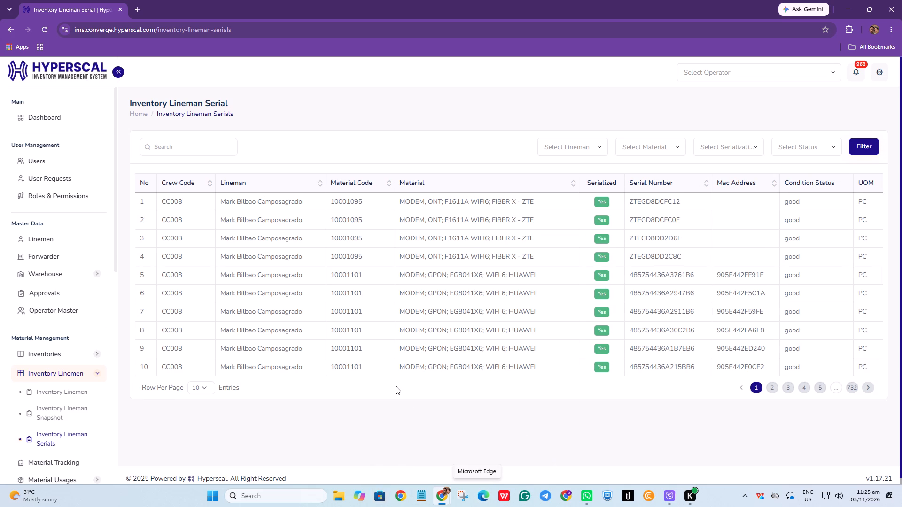
pyautogui.hotkey('alt', 'Tab')
pyautogui.hotkey('ctrl', 'c')
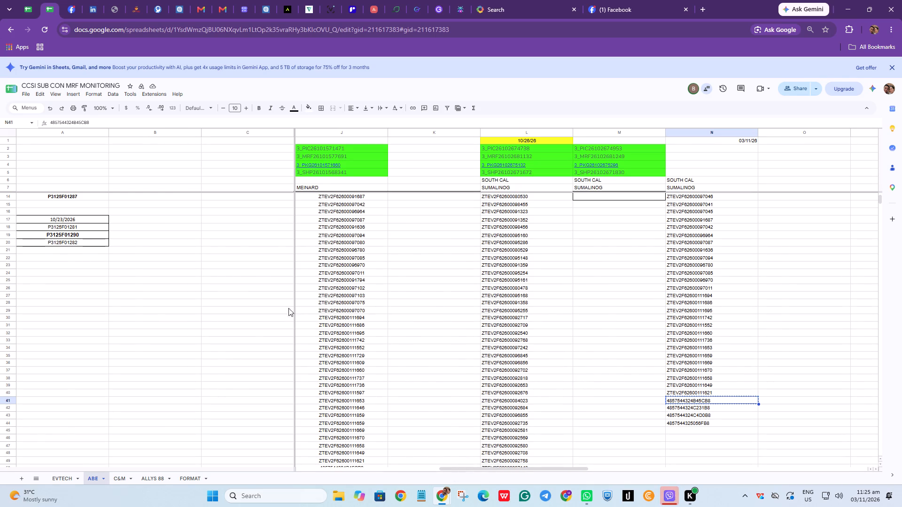
pyautogui.hotkey('alt', 'Tab')
pyautogui.click(202, 137)
pyautogui.moveTo(204, 149); pyautogui.dragTo(200, 146)
pyautogui.hotkey('ctrl', 'v')
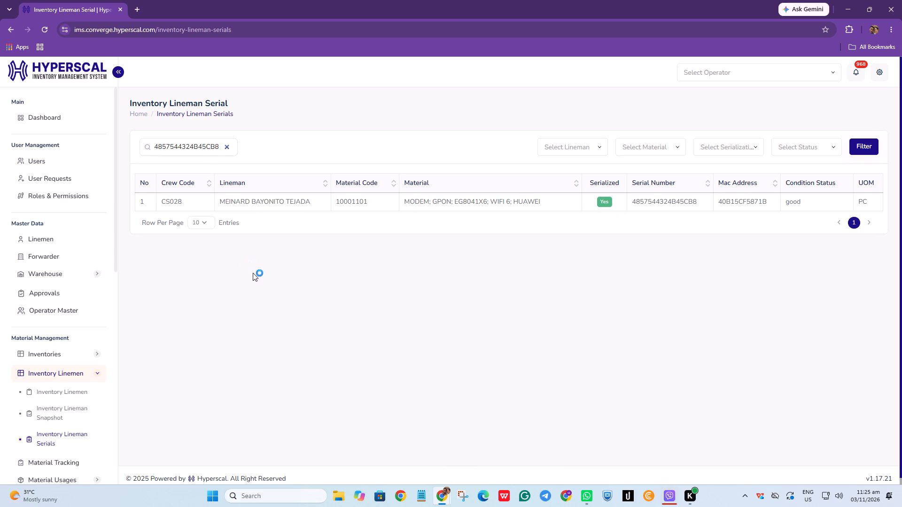
pyautogui.hotkey('alt', 'Tab')
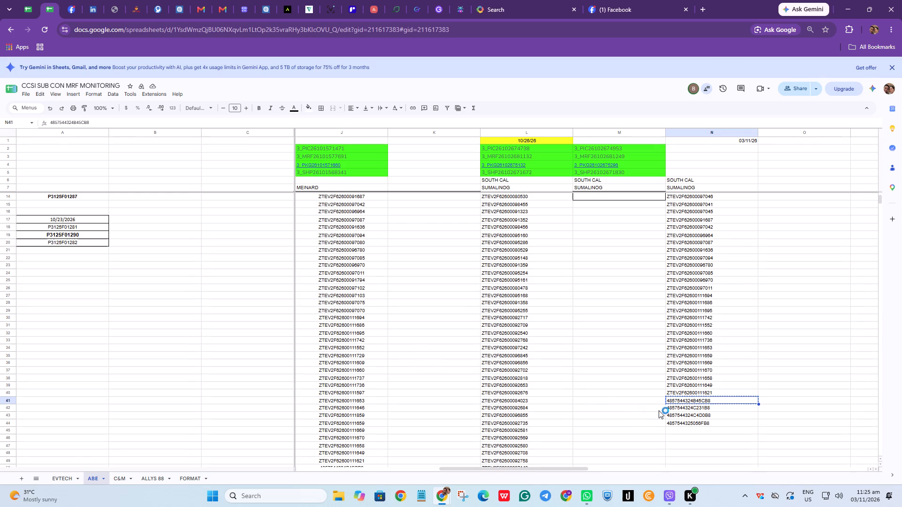
pyautogui.click(683, 411)
pyautogui.hotkey('ctrl', 'c')
pyautogui.hotkey('alt', 'Tab')
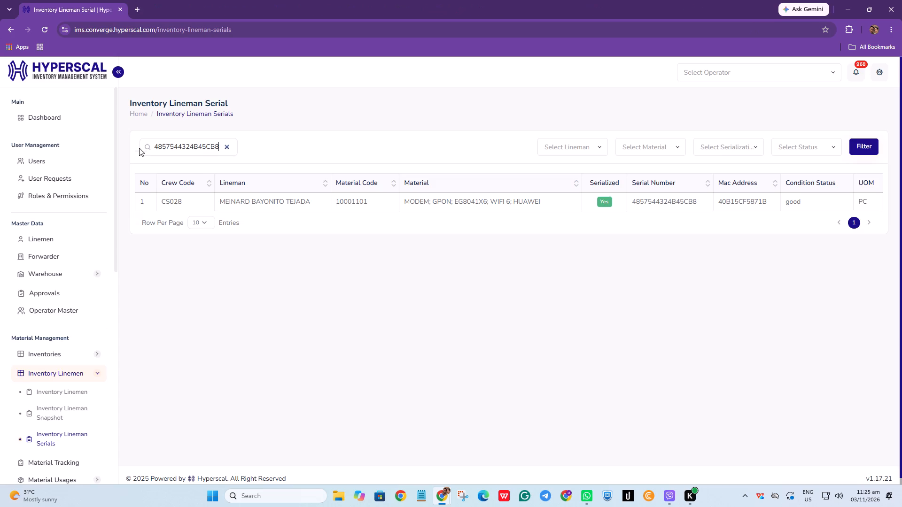
pyautogui.click(181, 144)
pyautogui.click(197, 146)
pyautogui.click(225, 147)
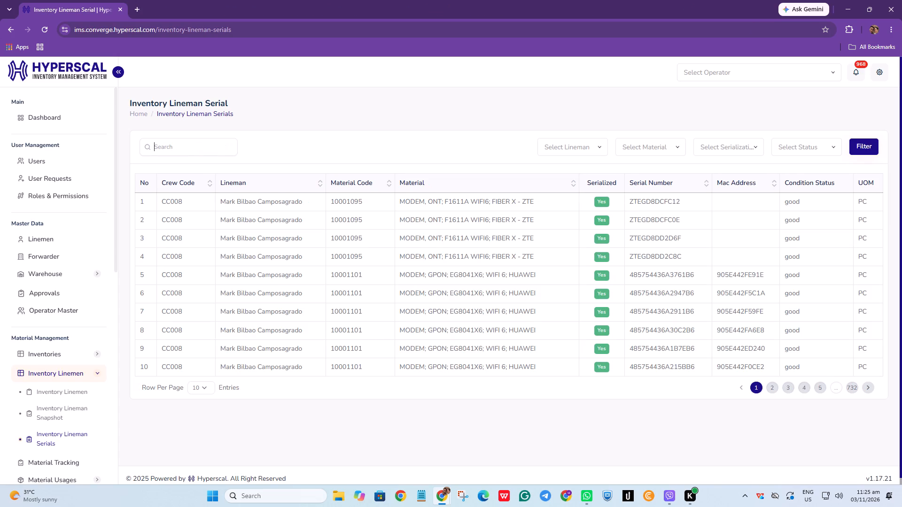
pyautogui.click(204, 152)
pyautogui.hotkey('ctrl', 'v')
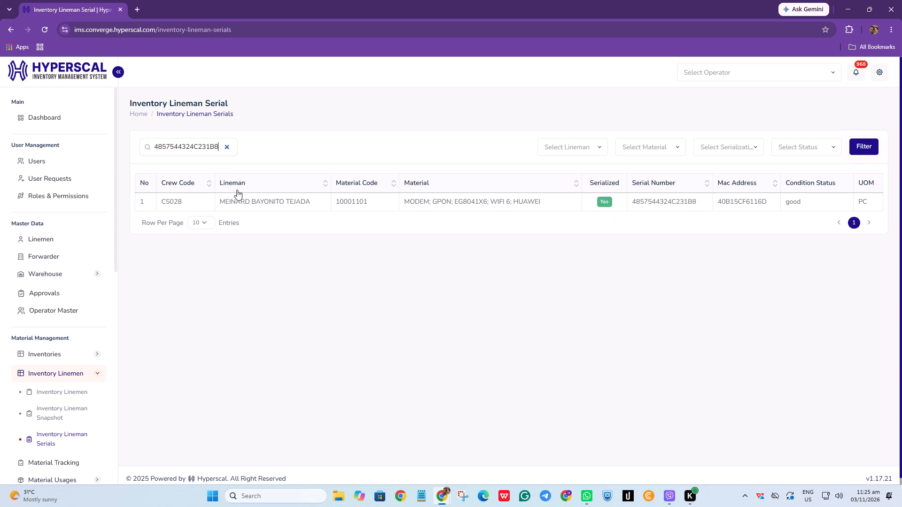
pyautogui.hotkey('alt', 'Tab')
pyautogui.click(671, 416)
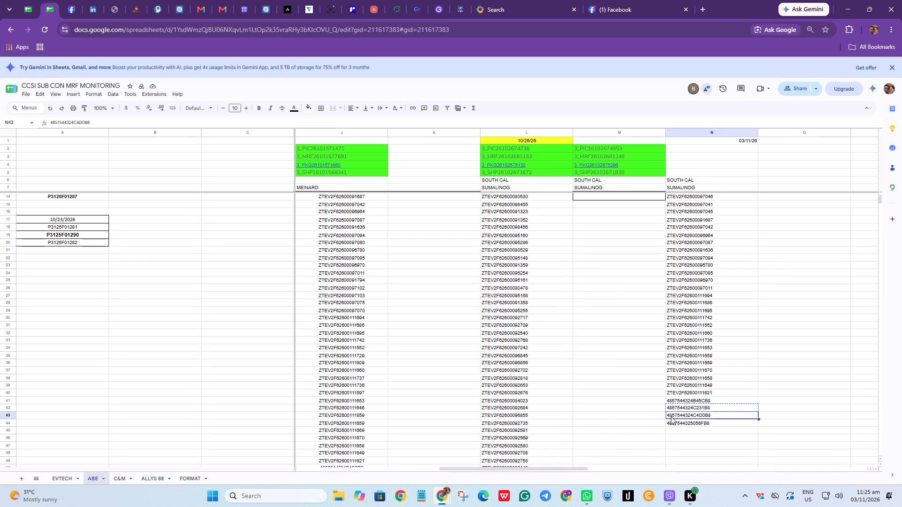
pyautogui.hotkey('ctrl', 'c')
pyautogui.hotkey('alt', 'Tab')
pyautogui.doubleClick(186, 152)
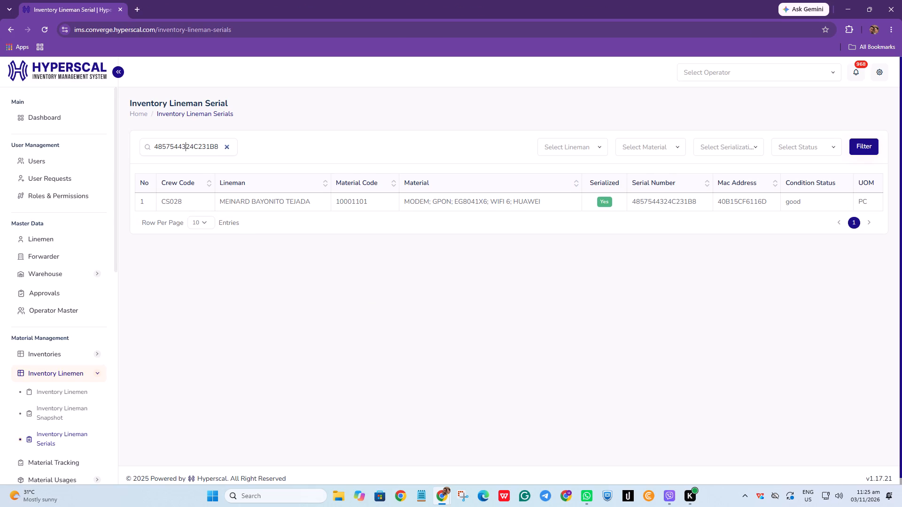
pyautogui.hotkey('ctrl', 'v')
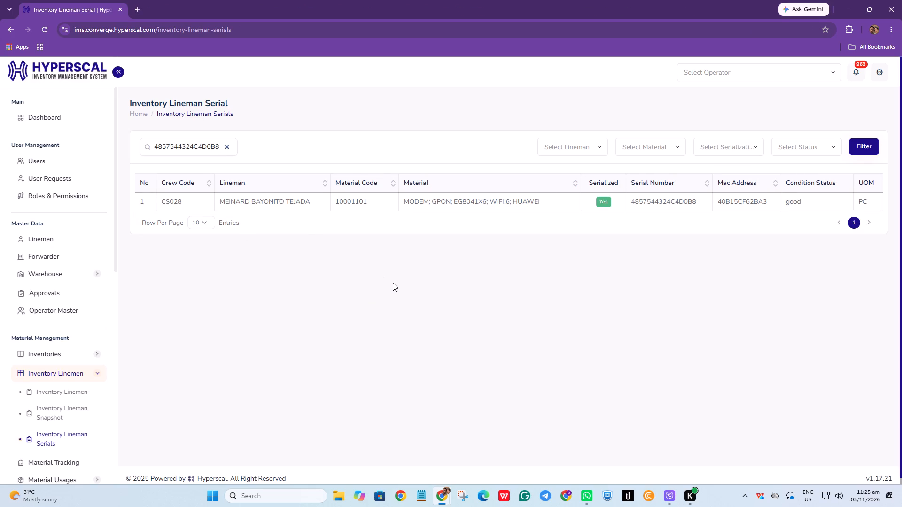
pyautogui.hotkey('alt', 'Tab')
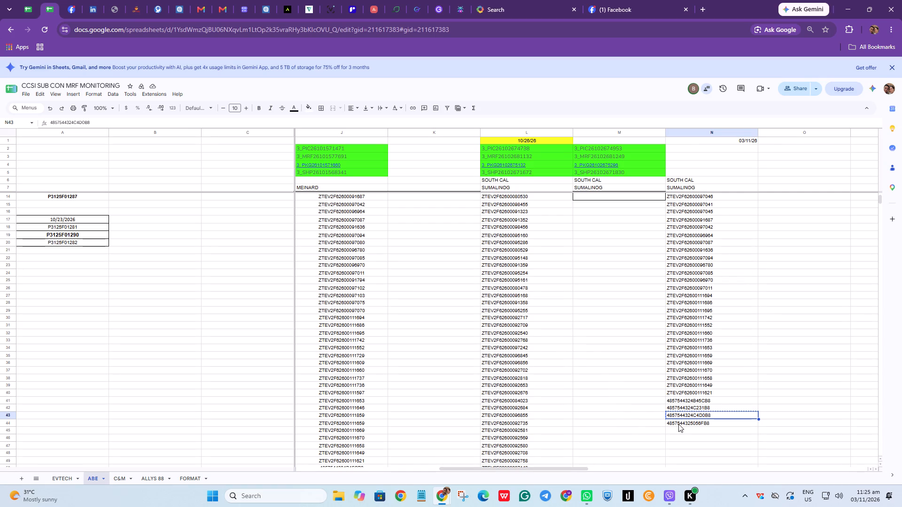
pyautogui.click(678, 424)
pyautogui.hotkey('ctrl', 'c')
pyautogui.hotkey('alt', 'Tab')
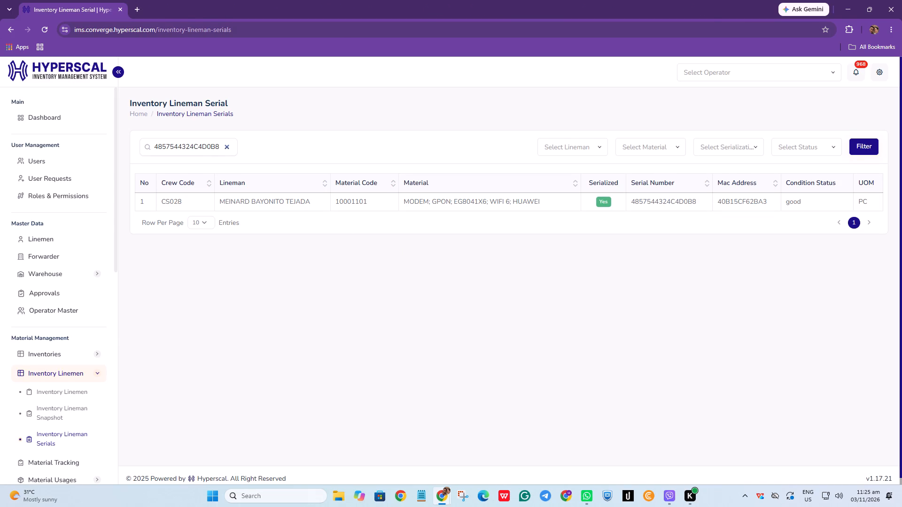
pyautogui.doubleClick(185, 143)
pyautogui.hotkey('ctrl', 'v')
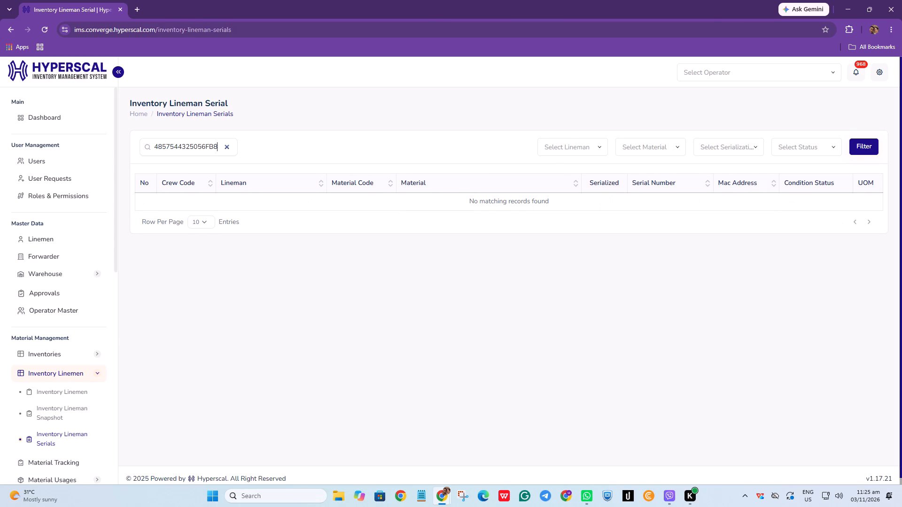
pyautogui.click(193, 147)
pyautogui.click(55, 361)
pyautogui.click(70, 425)
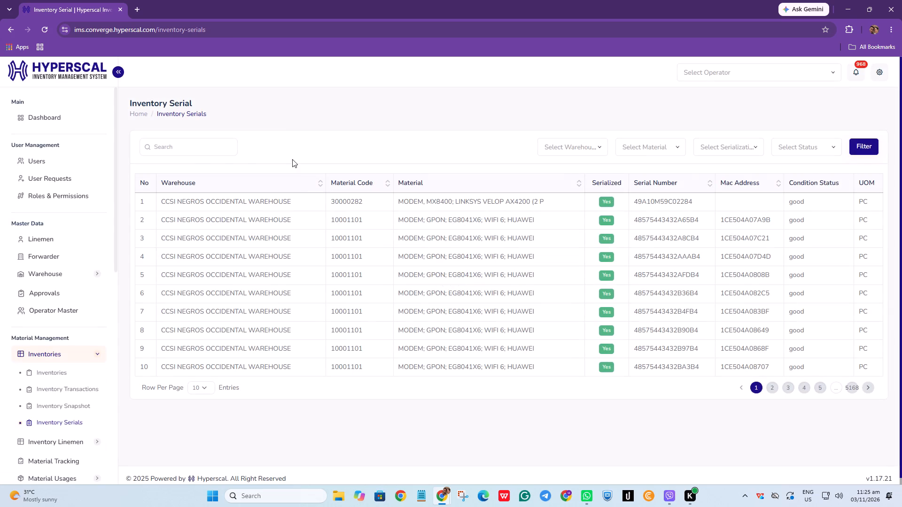
pyautogui.click(190, 150)
pyautogui.hotkey('ctrl', 'v')
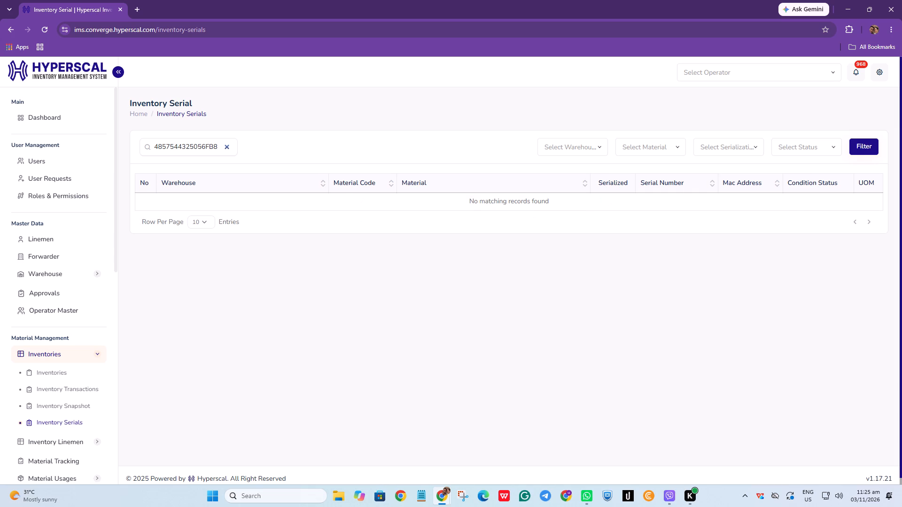
# Switch back to the spreadsheet and examine the serial number in cell N44 character by character.
pyautogui.hotkey('alt', 'Tab')
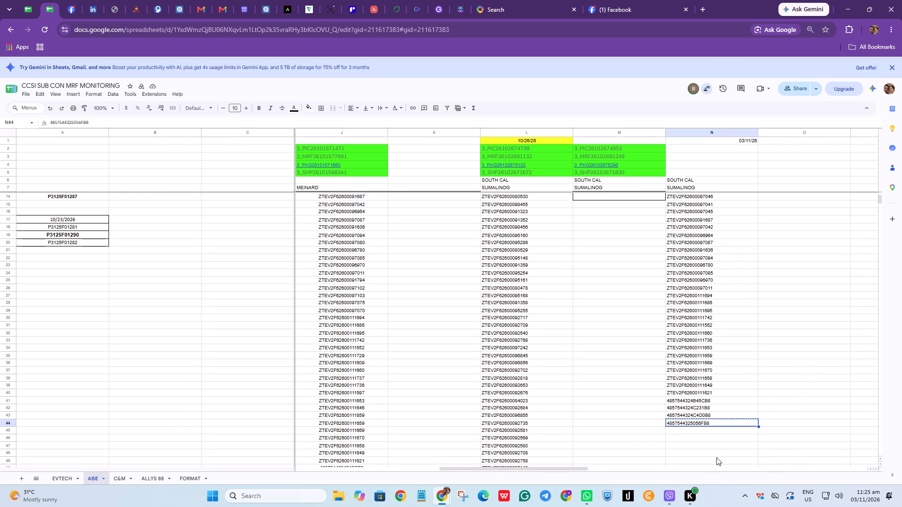
pyautogui.click(721, 450)
pyautogui.scroll(-2, 722, 449)
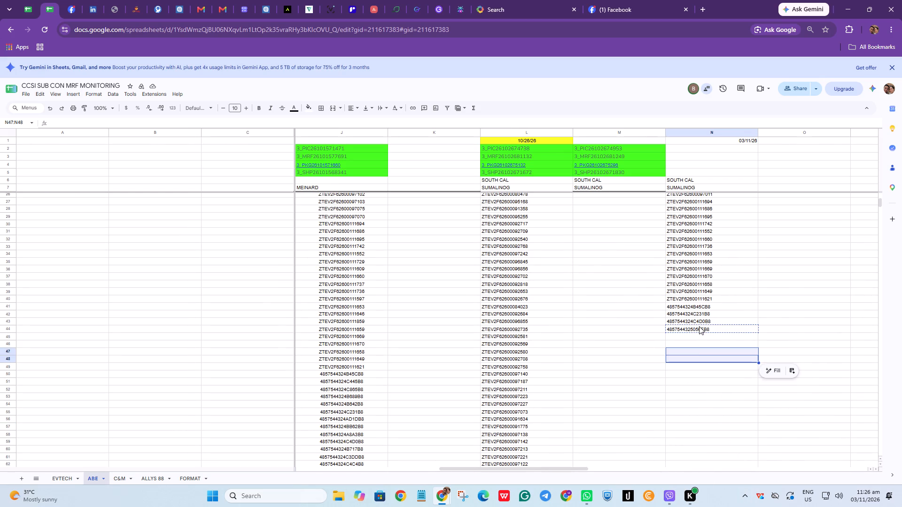
pyautogui.doubleClick(699, 326)
pyautogui.press('Left')
pyautogui.press('Left')
pyautogui.press('Left')
pyautogui.press('Left')
pyautogui.press('Left')
pyautogui.press('Left')
pyautogui.press('Left')
pyautogui.press('Left')
pyautogui.press('Left')
pyautogui.press('Left')
pyautogui.press('Left')
pyautogui.press('Left')
pyautogui.press('Left')
pyautogui.press('Left')
pyautogui.press('Left')
pyautogui.press('Left')
pyautogui.press('Left')
pyautogui.press('Left')
pyautogui.press('Left')
pyautogui.press('Left')
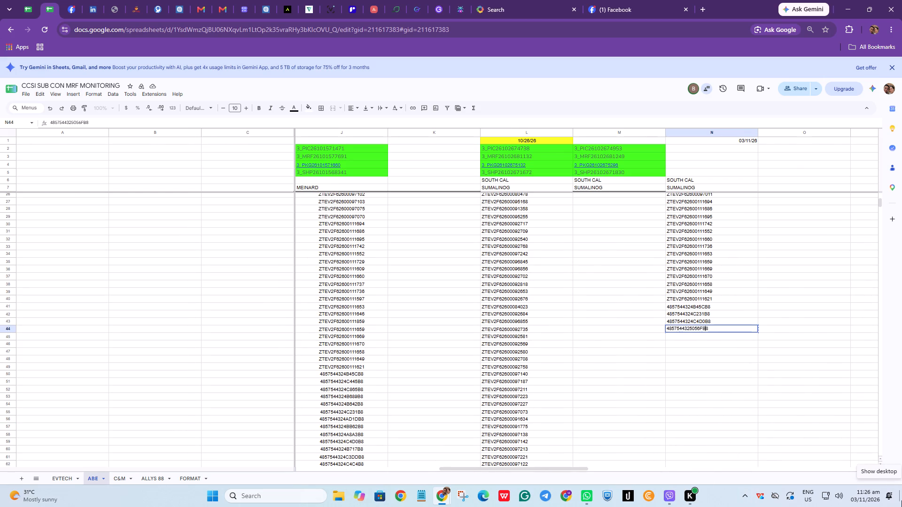
pyautogui.press('Right')
pyautogui.press('Right')
pyautogui.press('Right')
pyautogui.press('Right')
pyautogui.press('Right')
pyautogui.press('Right')
pyautogui.press('Right')
pyautogui.press('Right')
pyautogui.press('Right')
pyautogui.press('Right')
pyautogui.press('Right')
pyautogui.press('Right')
pyautogui.press('Right')
pyautogui.press('Right')
pyautogui.press('Right')
pyautogui.press('Right')
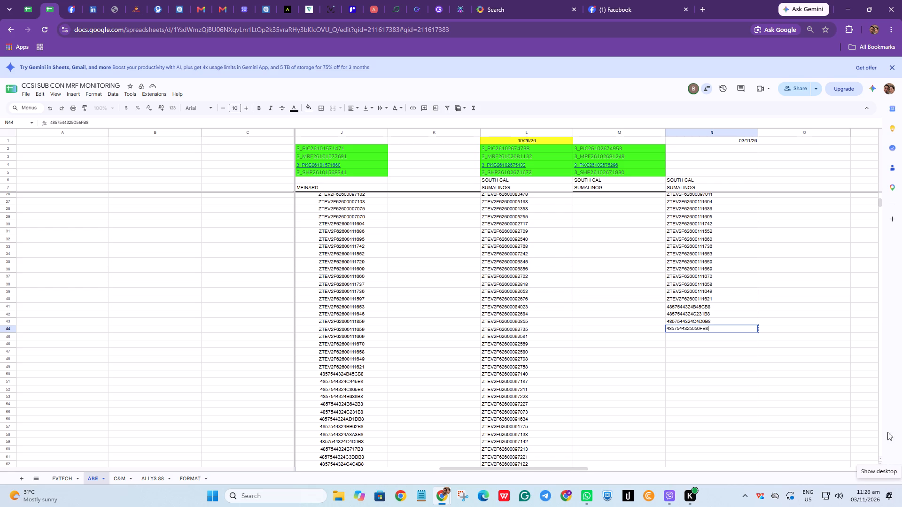
pyautogui.click(840, 324)
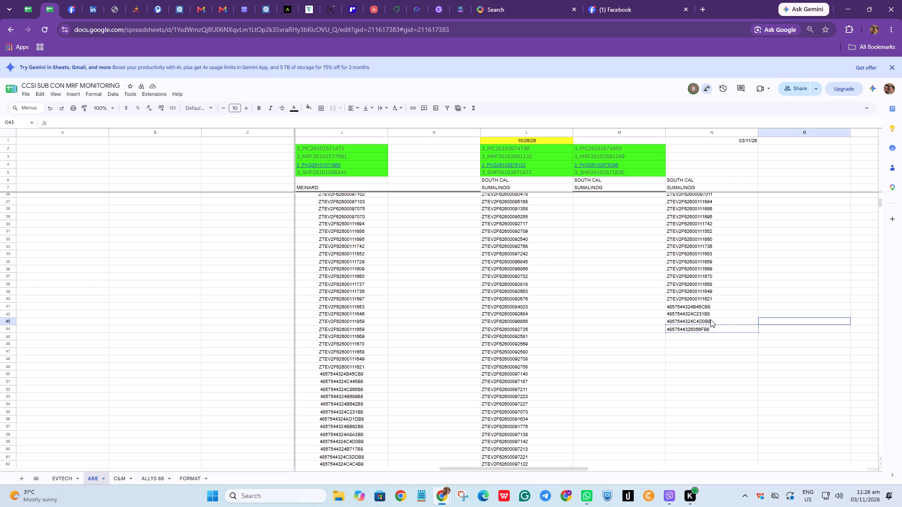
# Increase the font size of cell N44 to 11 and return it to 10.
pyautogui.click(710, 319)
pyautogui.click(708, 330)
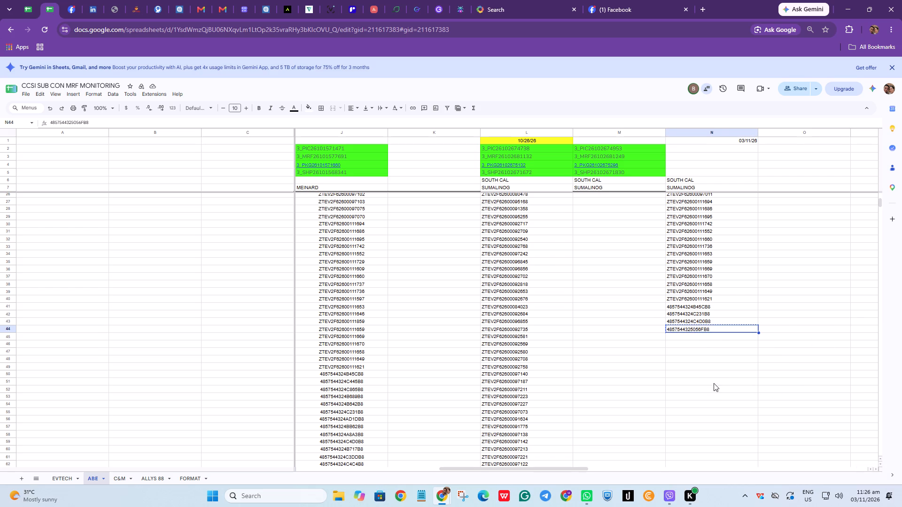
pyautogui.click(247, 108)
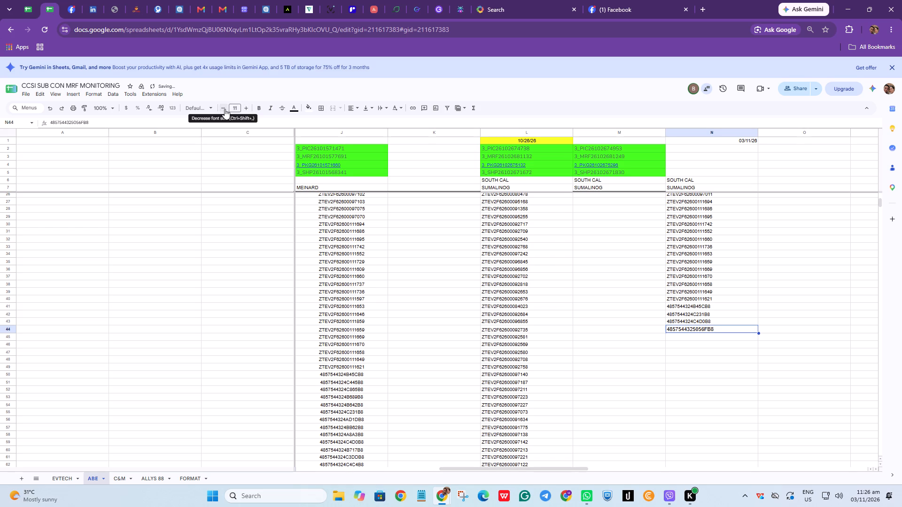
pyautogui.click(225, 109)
# Examine the serial number in cell N43 of the ABE sheet character by character.
pyautogui.doubleClick(701, 320)
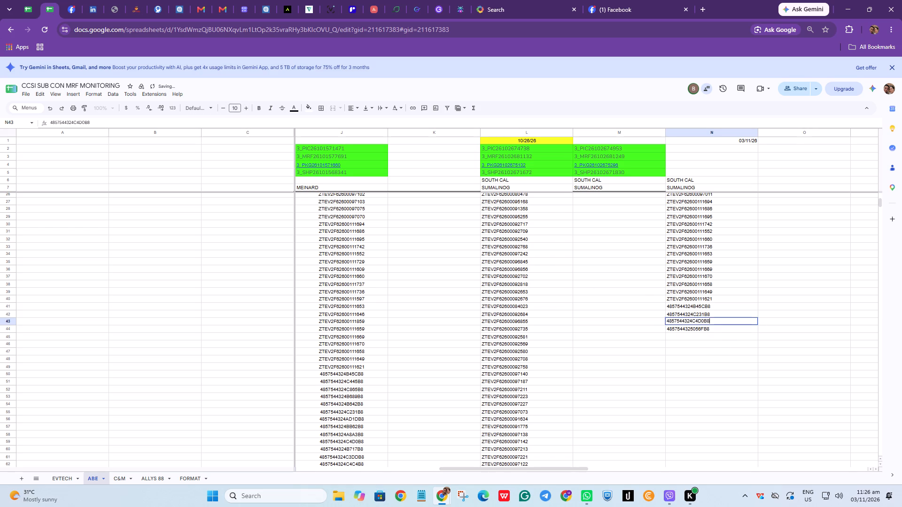
pyautogui.press('Home')
pyautogui.press('Right')
pyautogui.press('Right')
pyautogui.press('Right')
pyautogui.press('Right')
pyautogui.press('Right')
pyautogui.press('Right')
pyautogui.press('Right')
pyautogui.press('Right')
pyautogui.press('Right')
pyautogui.press('Right')
pyautogui.press('Right')
pyautogui.press('Right')
pyautogui.press('Right')
pyautogui.press('Right')
pyautogui.press('Right')
pyautogui.press('Right')
pyautogui.click(702, 390)
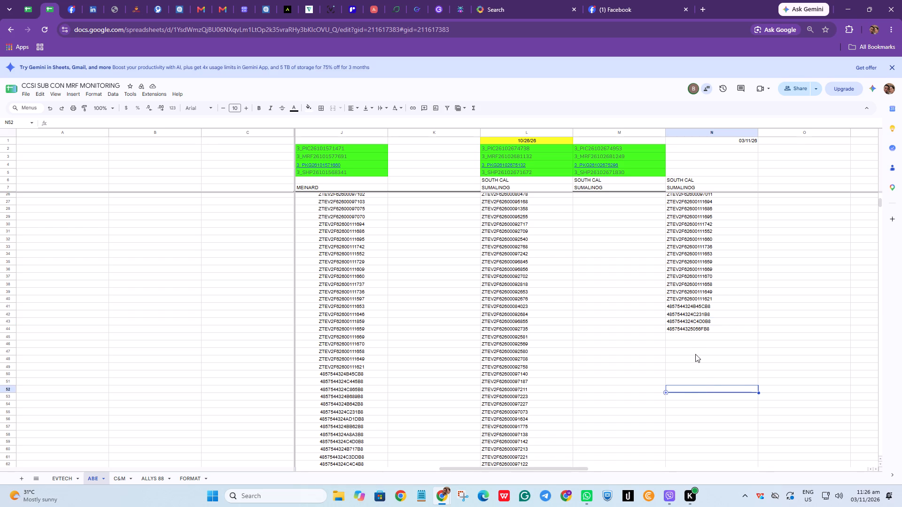
# Examine the serial number in cell N44 character by character again.
pyautogui.doubleClick(692, 329)
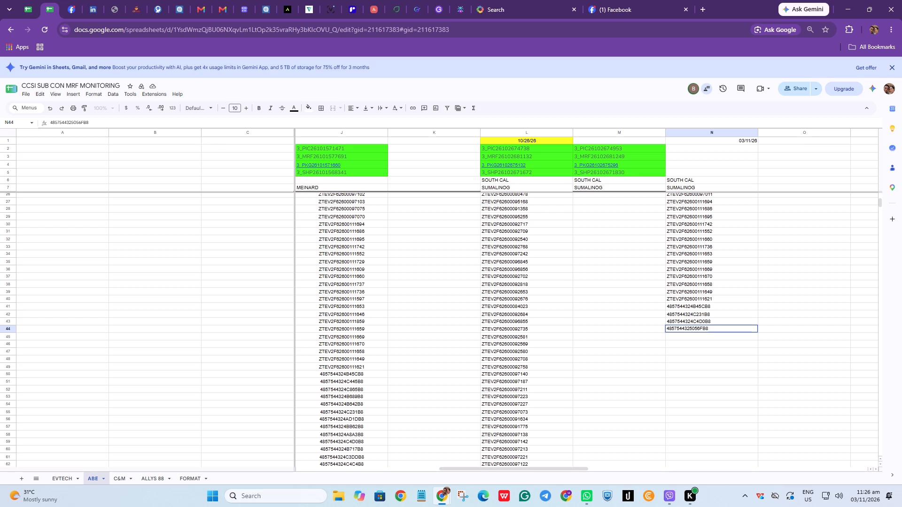
pyautogui.press('Home')
pyautogui.press('Right')
pyautogui.press('Right')
pyautogui.press('Right')
pyautogui.press('Right')
pyautogui.press('Right')
pyautogui.press('Right')
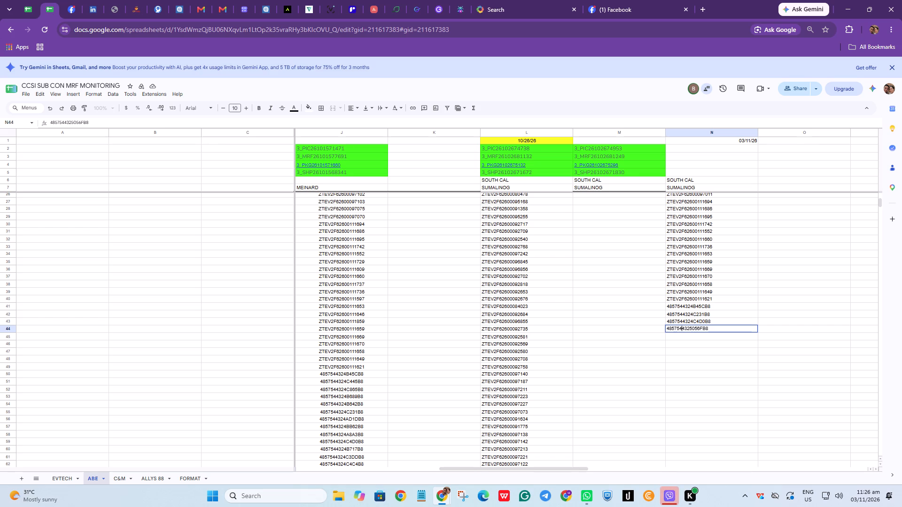
pyautogui.press('Right')
pyautogui.press('Right')
pyautogui.press('Right')
pyautogui.press('Right')
pyautogui.press('Right')
pyautogui.press('Right')
pyautogui.press('Right')
pyautogui.press('Right')
pyautogui.press('Right')
pyautogui.press('Right')
pyautogui.click(825, 293)
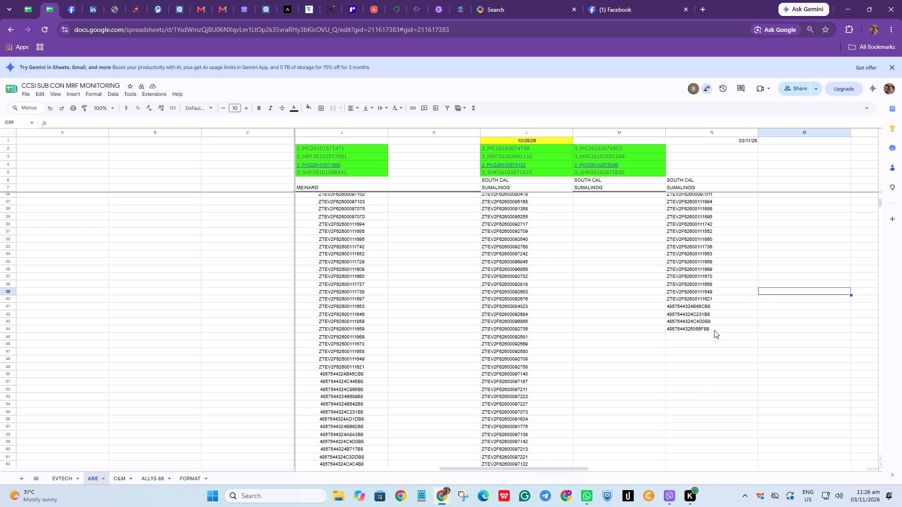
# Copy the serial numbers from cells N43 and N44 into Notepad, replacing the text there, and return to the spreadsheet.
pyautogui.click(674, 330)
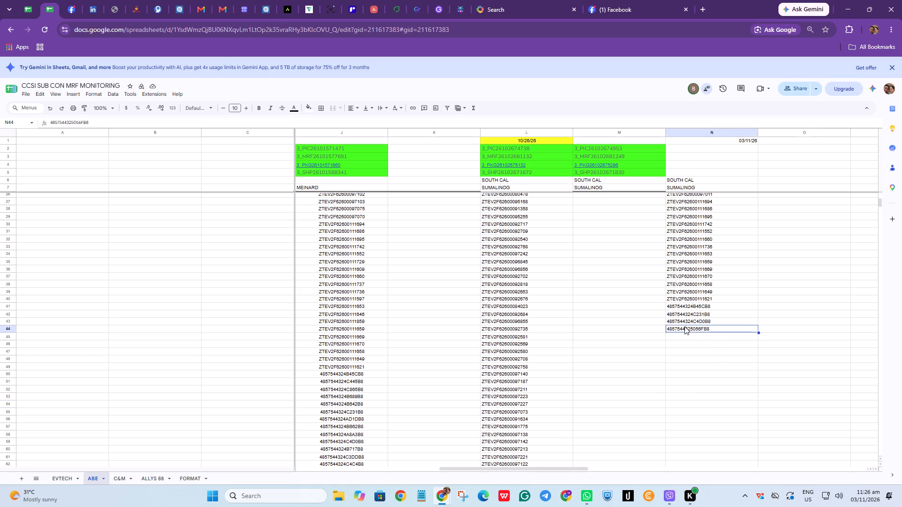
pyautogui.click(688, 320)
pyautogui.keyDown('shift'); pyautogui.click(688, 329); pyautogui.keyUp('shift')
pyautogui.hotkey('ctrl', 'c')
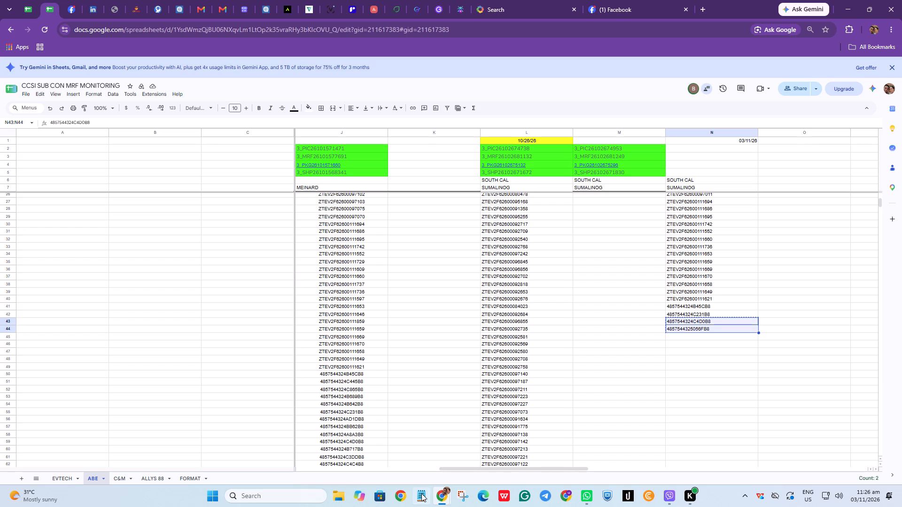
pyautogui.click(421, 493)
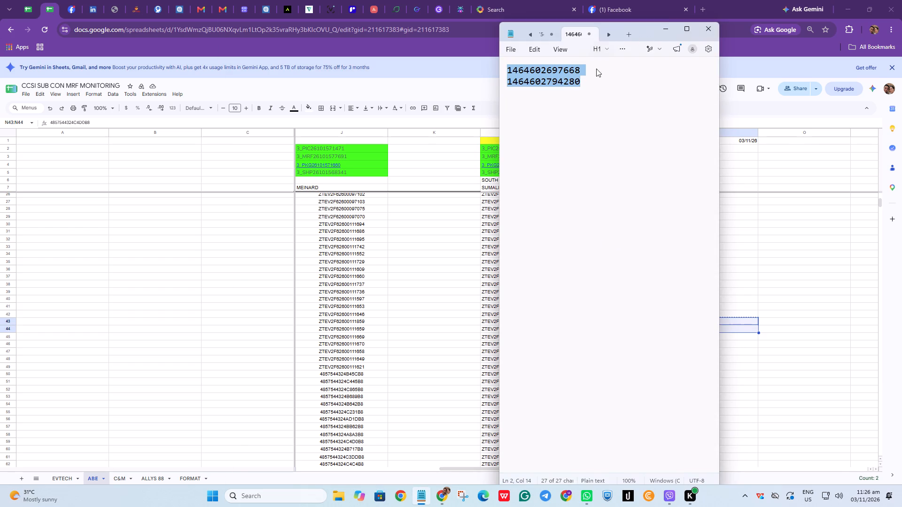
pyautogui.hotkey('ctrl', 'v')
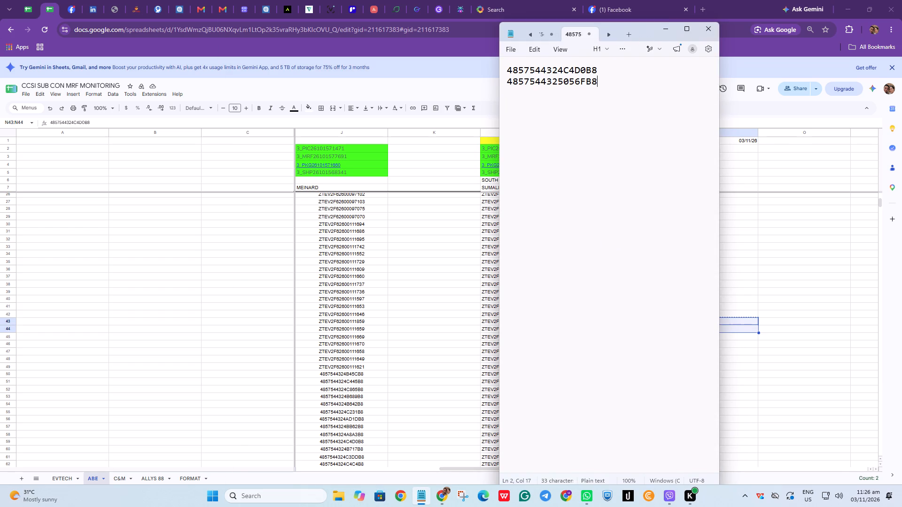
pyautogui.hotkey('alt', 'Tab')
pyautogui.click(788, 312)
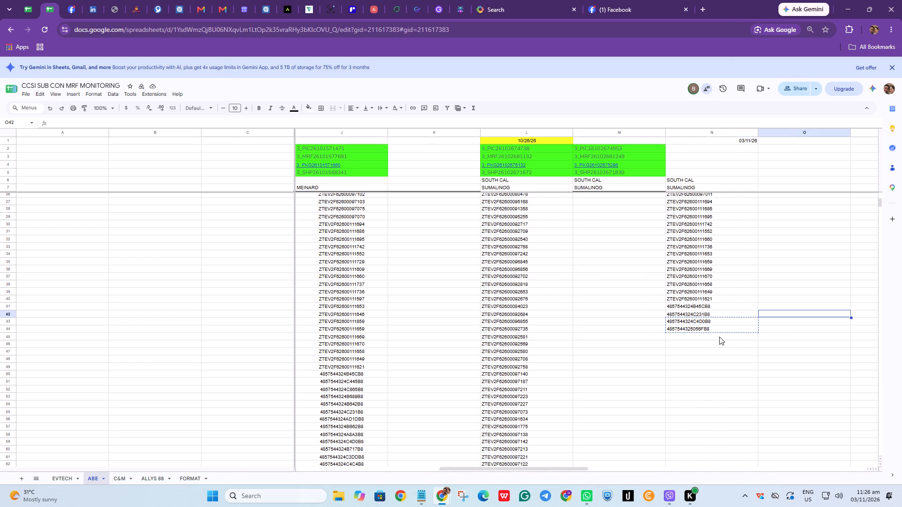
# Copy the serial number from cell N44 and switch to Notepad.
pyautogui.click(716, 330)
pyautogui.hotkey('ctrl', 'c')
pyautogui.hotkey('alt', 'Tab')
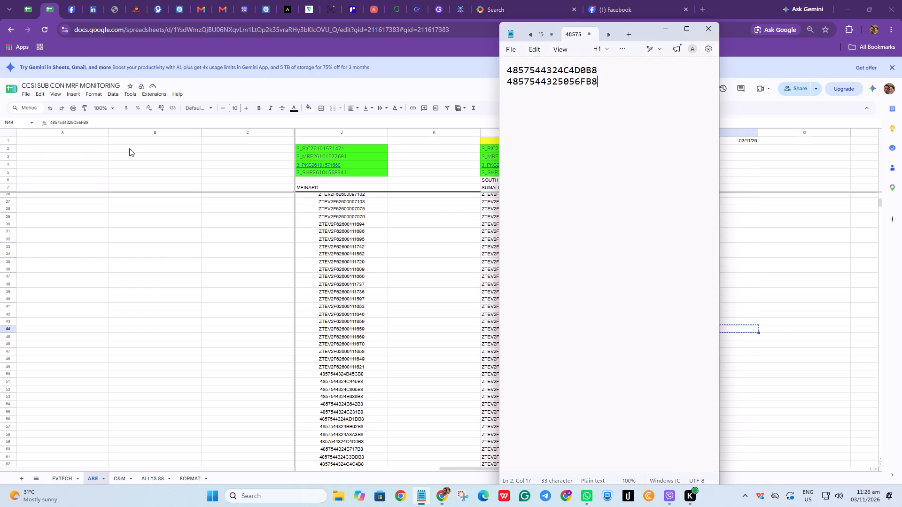
# Switch to Facebook, open the Messenger chat about the 5% payment penalty to read it, and close the chat.
pyautogui.click(64, 7)
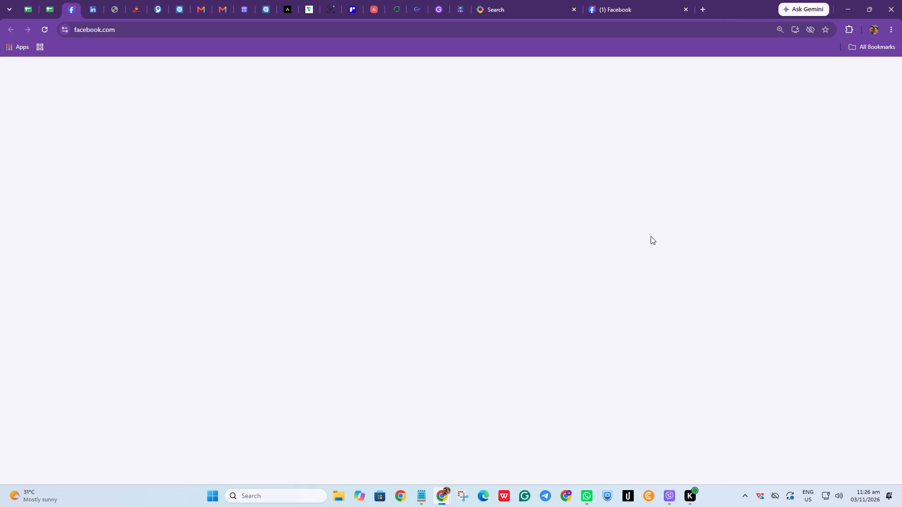
pyautogui.click(842, 67)
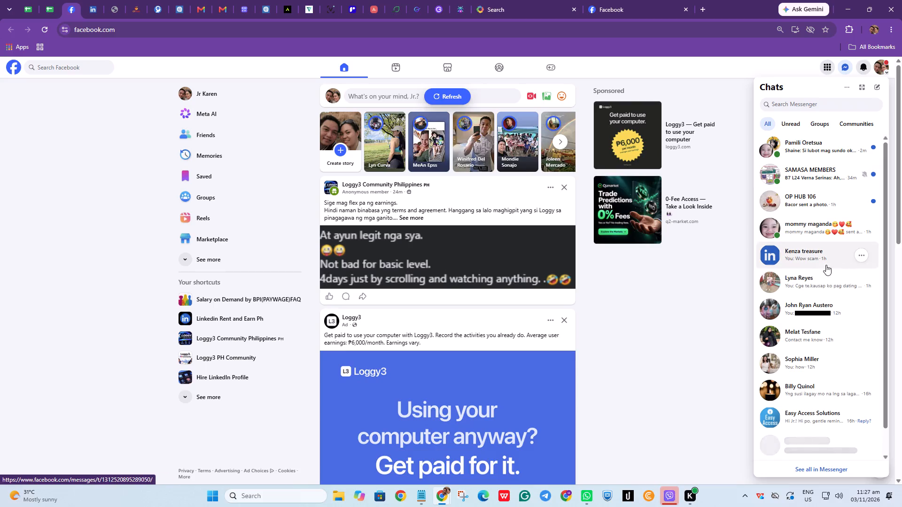
pyautogui.click(822, 290)
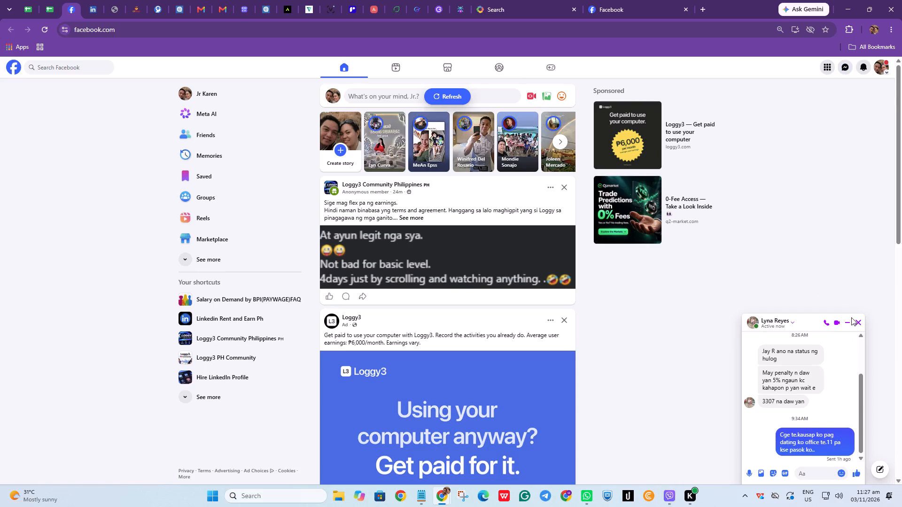
pyautogui.click(858, 322)
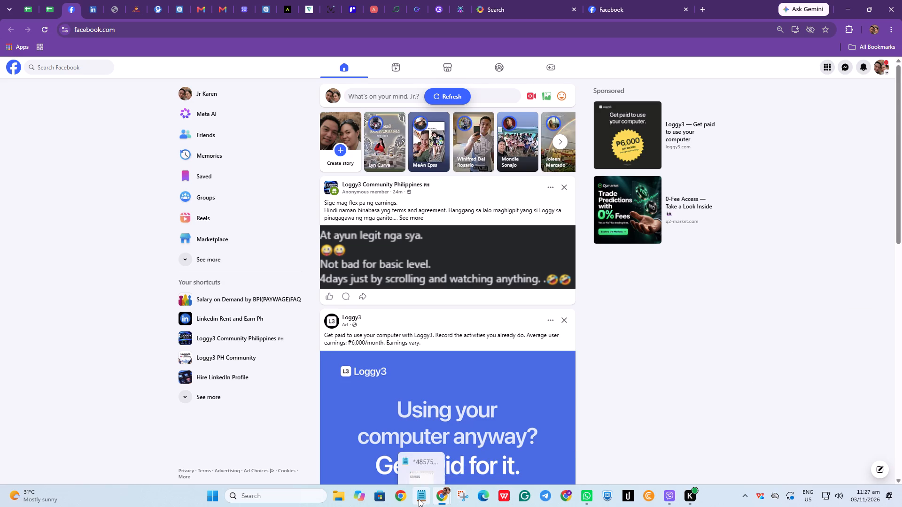
# Replace the serial numbers in Notepad with the start of an apology message reading "TE LY SORRY,".
pyautogui.click(417, 499)
pyautogui.moveTo(653, 166); pyautogui.dragTo(420, 40)
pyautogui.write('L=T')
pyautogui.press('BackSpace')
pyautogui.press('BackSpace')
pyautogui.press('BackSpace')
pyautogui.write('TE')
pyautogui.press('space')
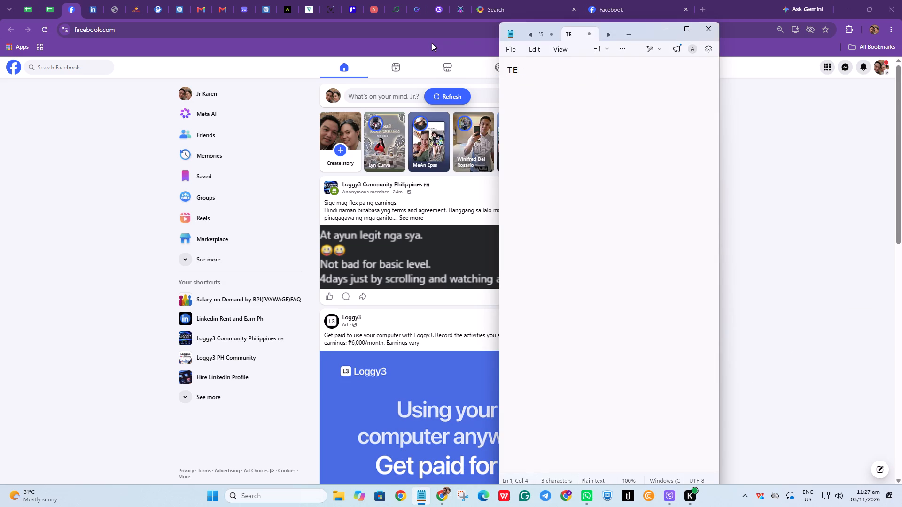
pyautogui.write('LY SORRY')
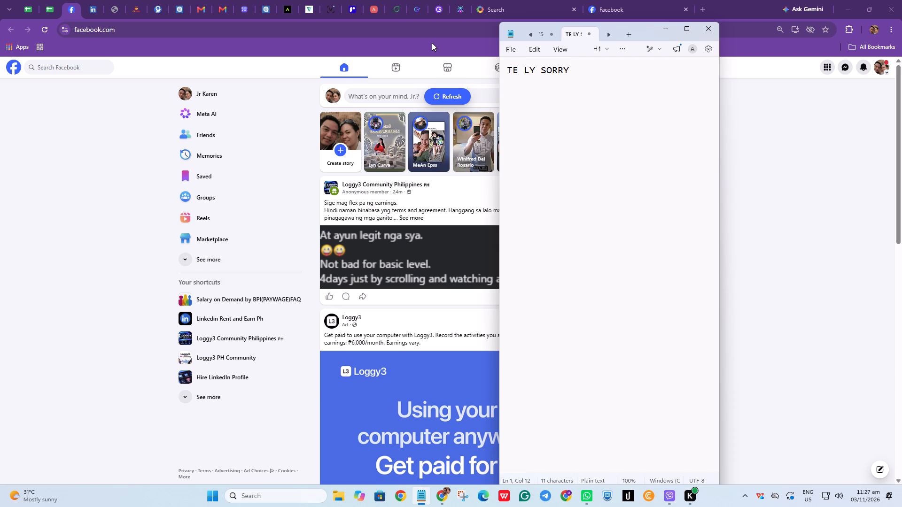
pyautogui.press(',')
# In Notepad, continue the message after "TE LY SORRY," with "ung 3k pwed daw ba sa sahod".
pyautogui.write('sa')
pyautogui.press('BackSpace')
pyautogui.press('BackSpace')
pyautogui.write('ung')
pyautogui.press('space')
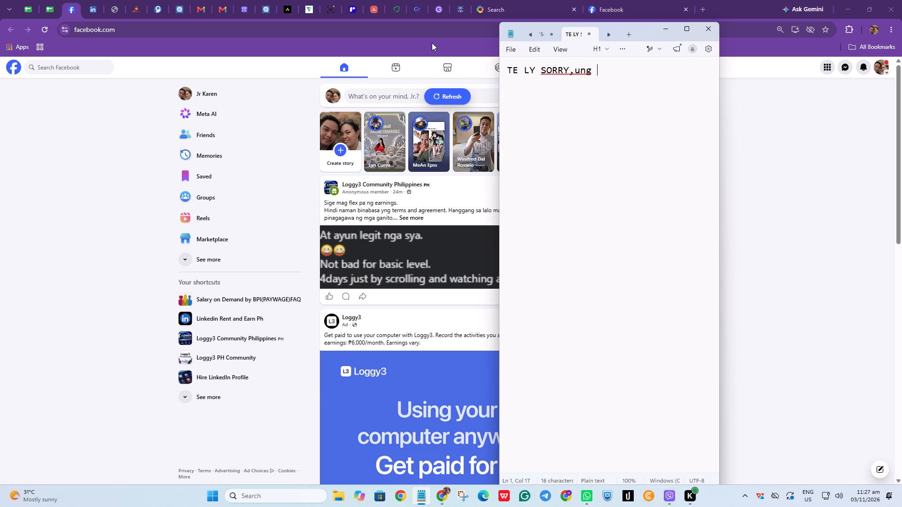
pyautogui.write('3k pwed daw')
pyautogui.press('space')
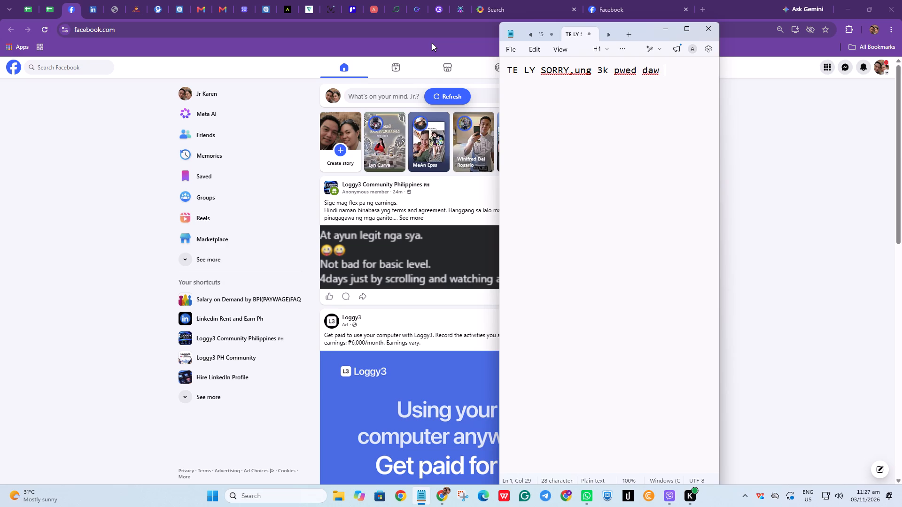
pyautogui.write('ba sa sahod ng')
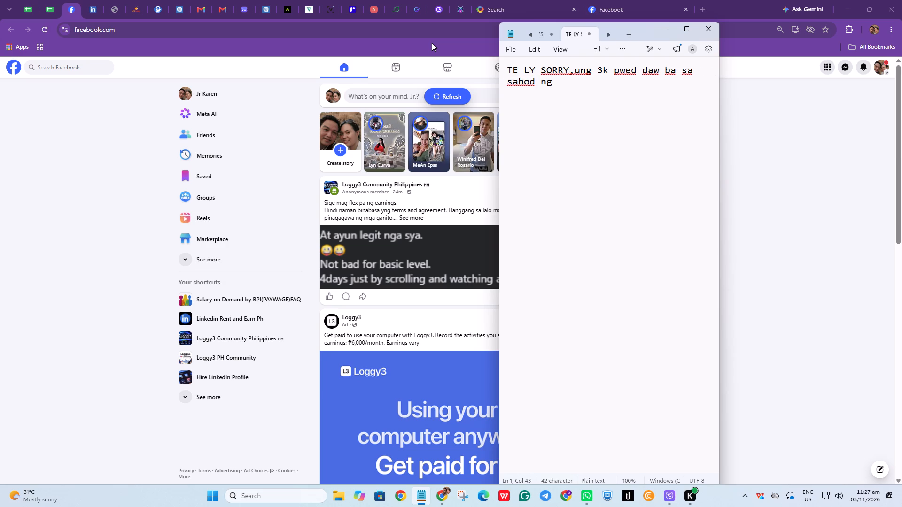
pyautogui.press('BackSpace')
pyautogui.press('BackSpace')
# Extend the message with "1 month to pay for 12&".
pyautogui.write('1 month to')
pyautogui.press('space')
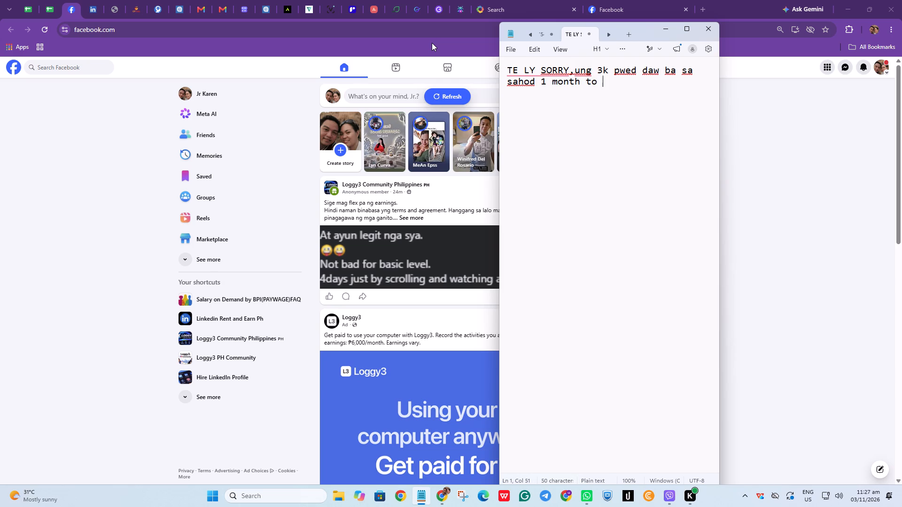
pyautogui.write('pay')
pyautogui.press('space')
pyautogui.write('for')
pyautogui.press('space')
pyautogui.write('12')
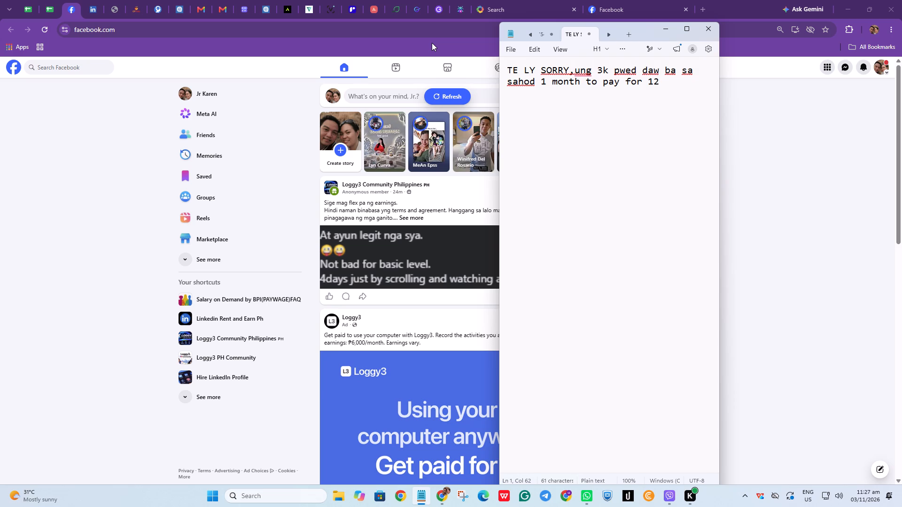
pyautogui.hotkey('shift', '&')
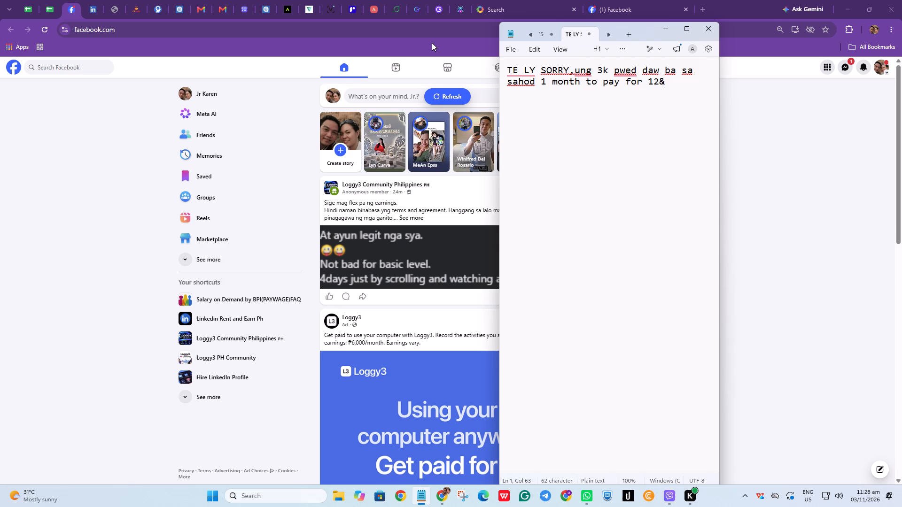
# Review the message and replace the ampersand after 12 with a percent sign and a period.
pyautogui.press('Up')
pyautogui.press('Left')
pyautogui.press('Left')
pyautogui.press('Left')
pyautogui.press('Left')
pyautogui.press('Left')
pyautogui.press('Left')
pyautogui.press('Left')
pyautogui.press('Left')
pyautogui.press('Left')
pyautogui.press('Left')
pyautogui.press('Left')
pyautogui.press('Left')
pyautogui.press('Left')
pyautogui.press('Left')
pyautogui.press('Left')
pyautogui.press('Left')
pyautogui.press('End')
pyautogui.press('Down')
pyautogui.press('Left')
pyautogui.press('Right')
pyautogui.press('BackSpace')
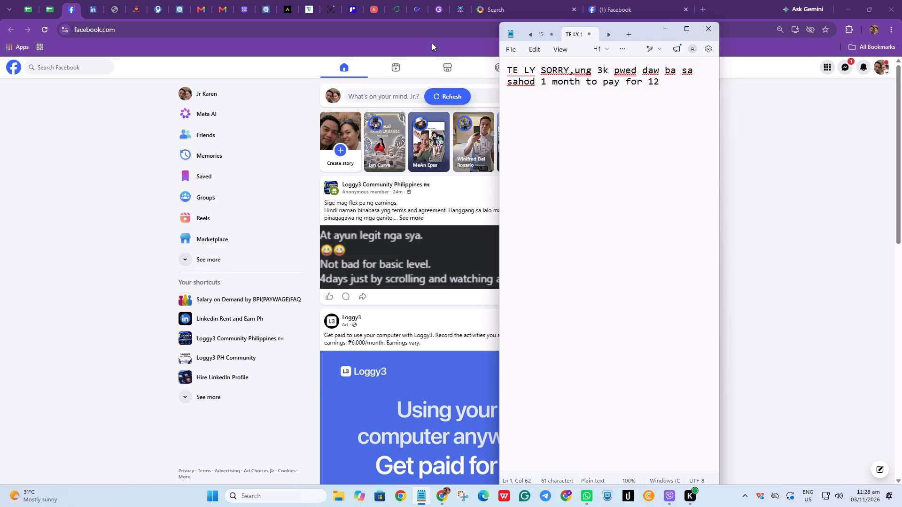
pyautogui.hotkey('shift', '%')
pyautogui.press('.')
# Add a new line to the message reading "sa 10 at 25, d na makaka ulit sken to te,, if need mo na".
pyautogui.press('Return')
pyautogui.write('sa')
pyautogui.press('space')
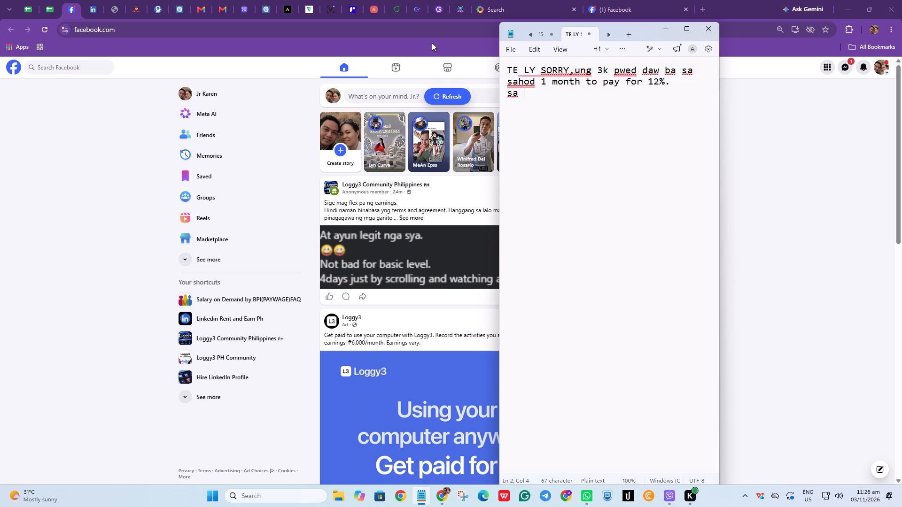
pyautogui.write('10 at 25')
pyautogui.press(',')
pyautogui.press('space')
pyautogui.write('d na makaka ulit sken to te,')
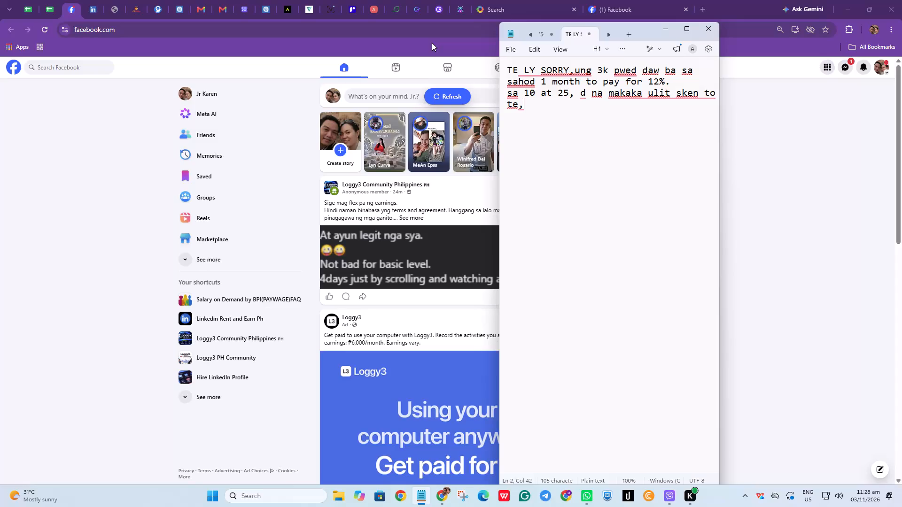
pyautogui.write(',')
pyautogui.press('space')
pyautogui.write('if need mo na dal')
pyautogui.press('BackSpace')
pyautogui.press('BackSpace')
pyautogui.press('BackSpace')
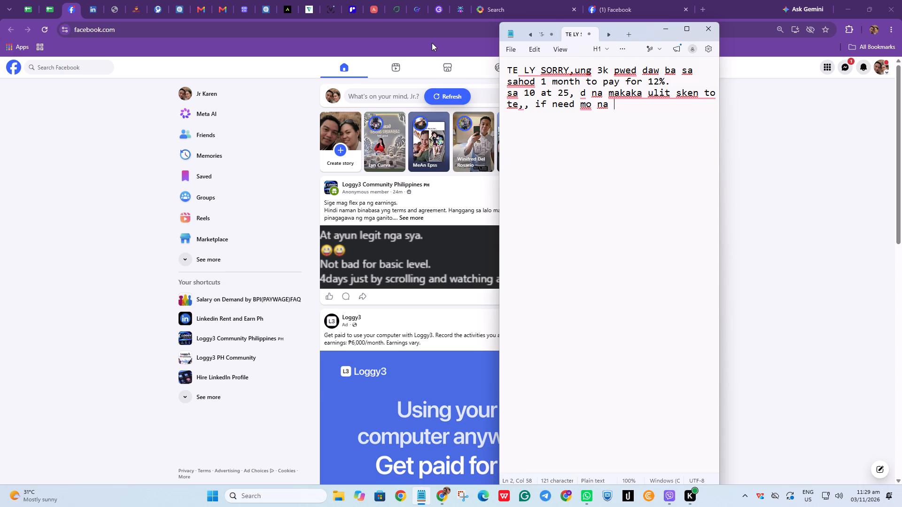
# Finish the Notepad message with "tlga, try ko abhonohan muna, kaka hiya tuloy".
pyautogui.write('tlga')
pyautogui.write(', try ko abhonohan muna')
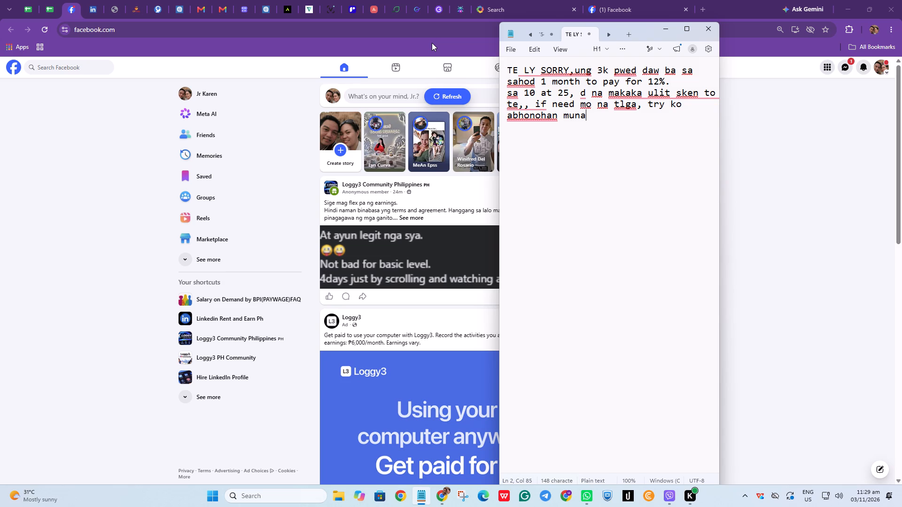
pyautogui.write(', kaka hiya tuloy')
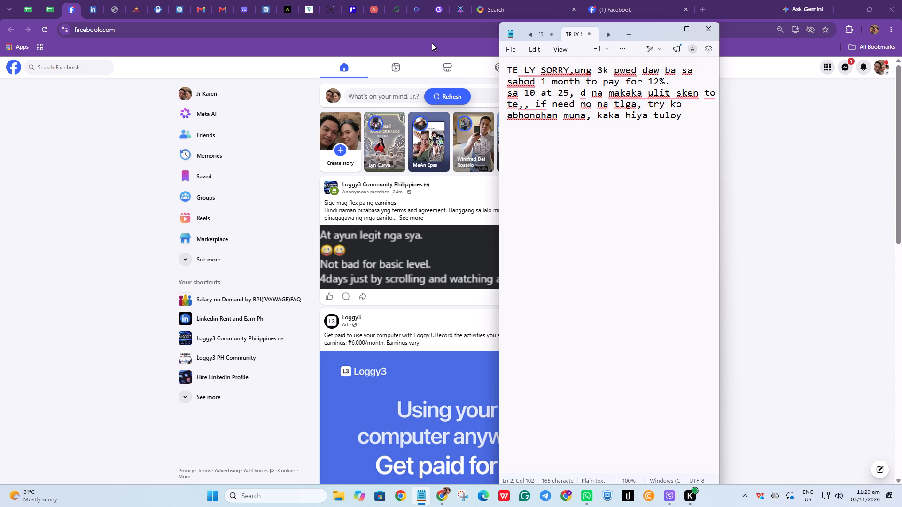
# Copy the entire apology message, from "TE LY SORRY" through "kaka hiya tuloy".
pyautogui.moveTo(690, 118); pyautogui.dragTo(559, 109)
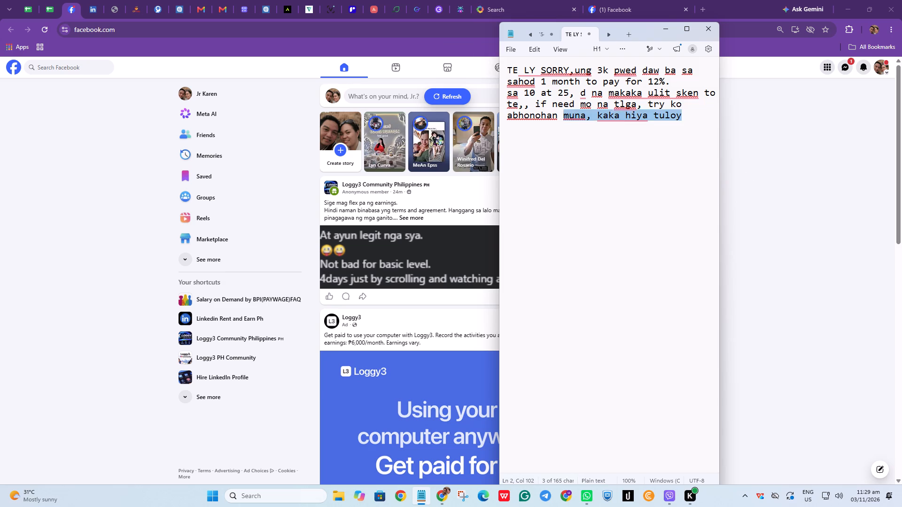
pyautogui.moveTo(559, 109); pyautogui.dragTo(487, 81)
pyautogui.moveTo(486, 81); pyautogui.dragTo(96, 124)
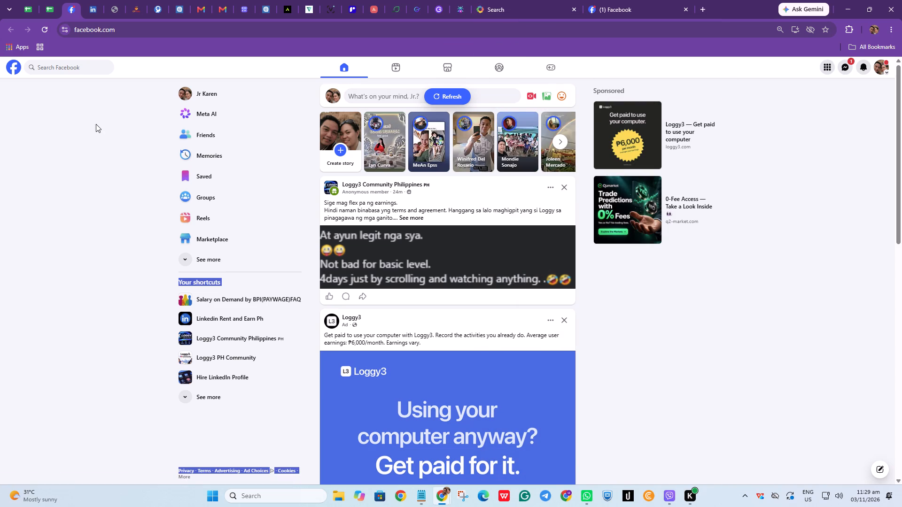
pyautogui.hotkey('alt', 'Tab')
pyautogui.click(605, 167)
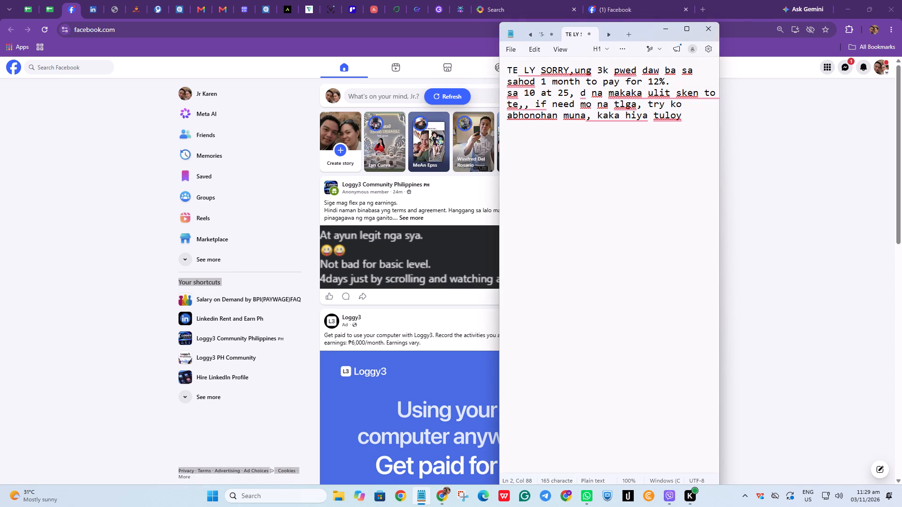
pyautogui.click(670, 133)
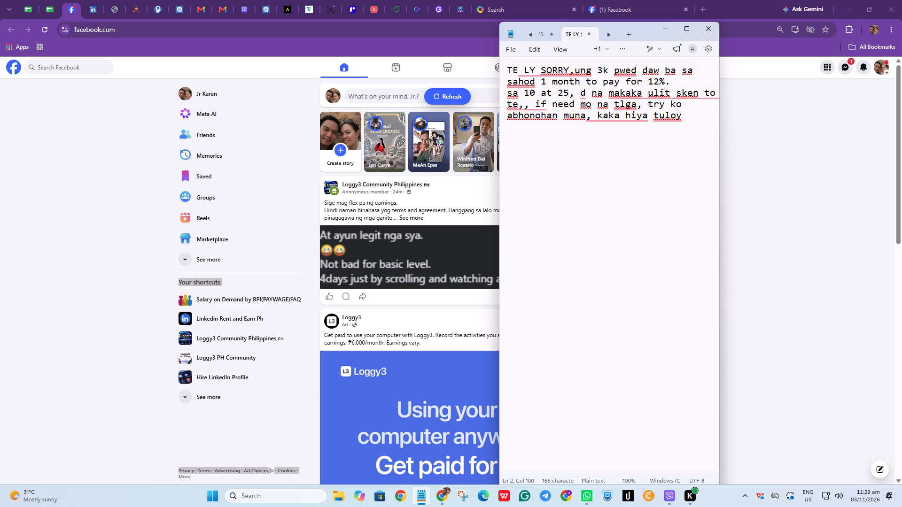
pyautogui.moveTo(695, 123); pyautogui.dragTo(482, 67)
pyautogui.hotkey('ctrl', 'c')
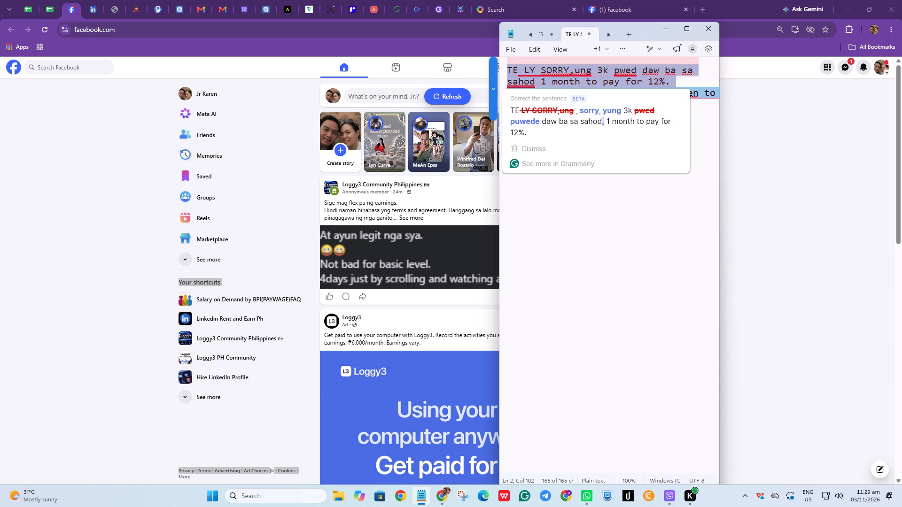
pyautogui.click(658, 372)
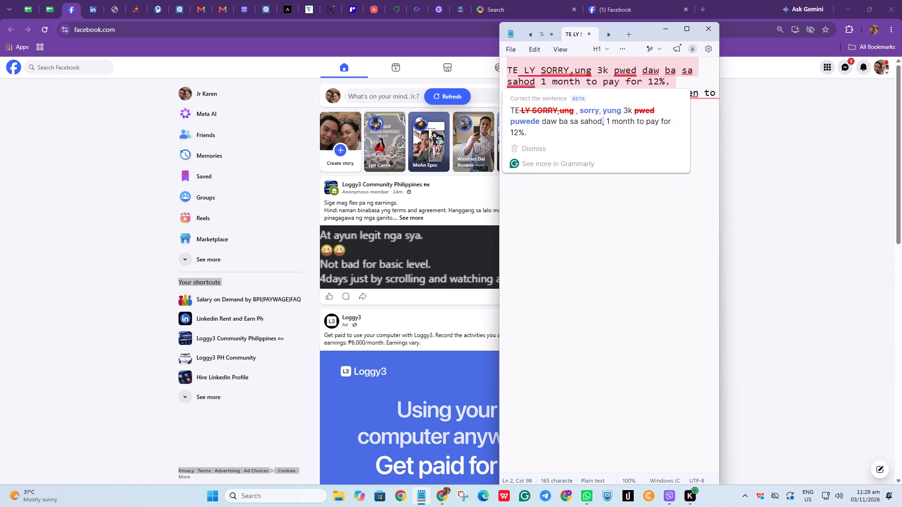
pyautogui.click(638, 322)
pyautogui.doubleClick(619, 267)
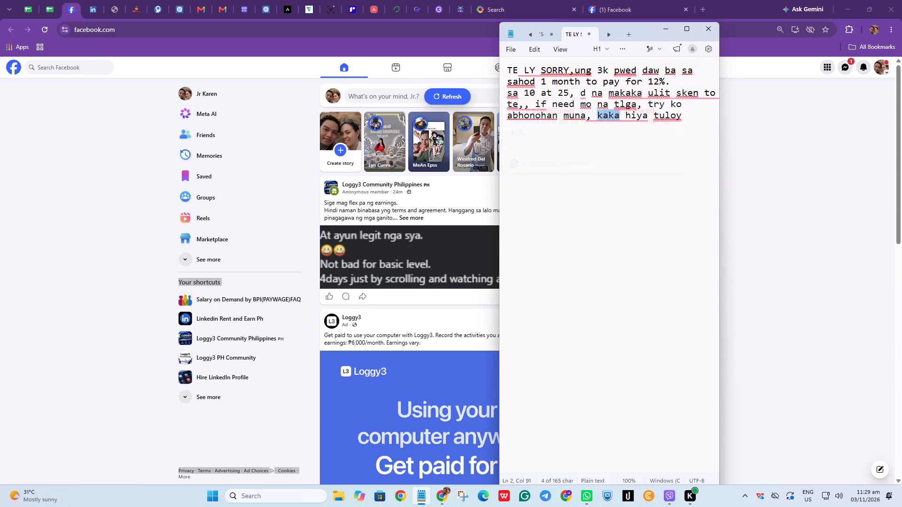
pyautogui.moveTo(694, 118); pyautogui.dragTo(508, 69)
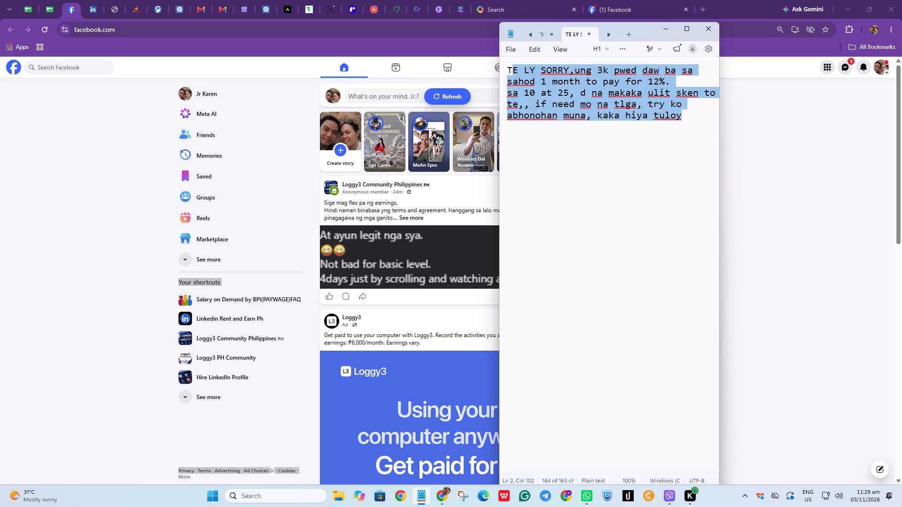
pyautogui.moveTo(508, 69); pyautogui.dragTo(499, 67)
pyautogui.hotkey('ctrl', 'c')
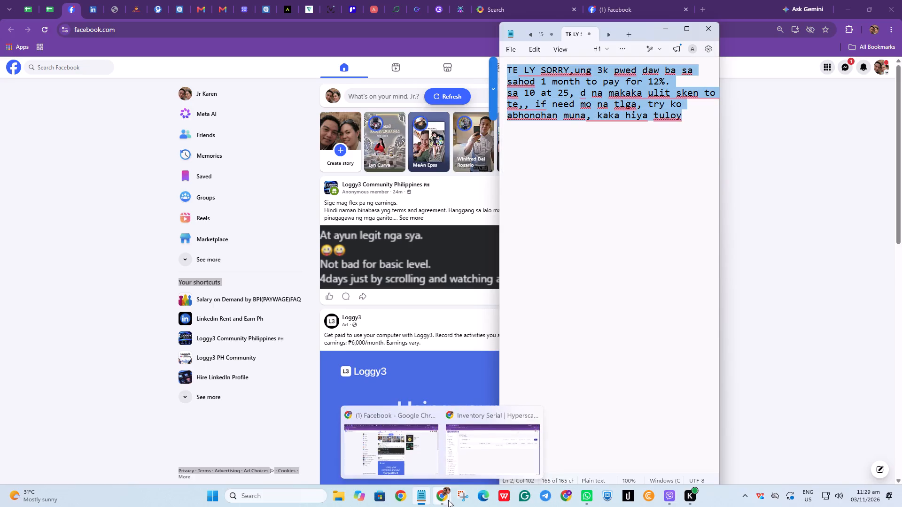
# Switch to Facebook in Chrome and send the copied message in the Messenger chat last answered with "Cge te.kausap ko pag dating".
pyautogui.click(64, 191)
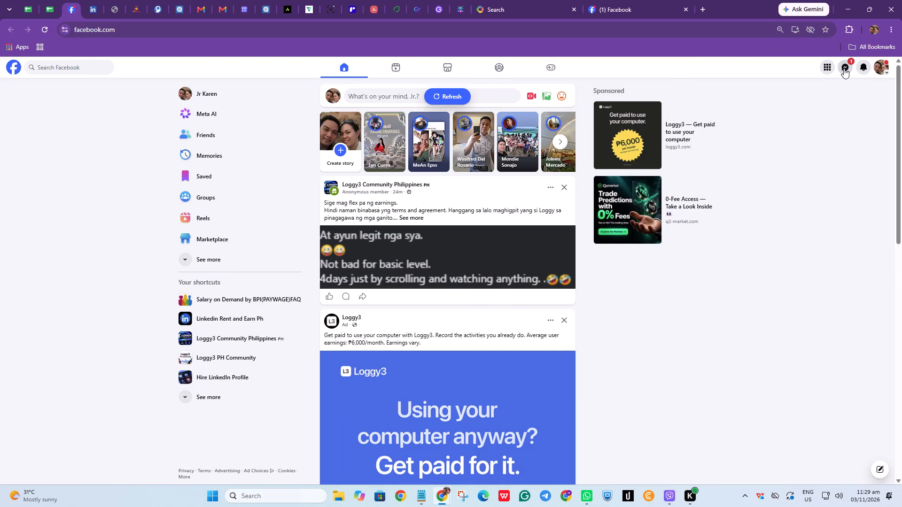
pyautogui.click(844, 68)
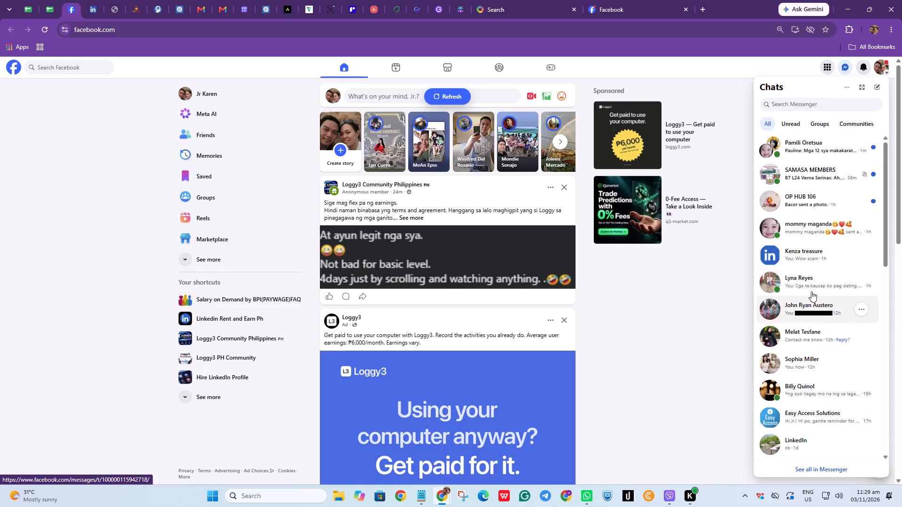
pyautogui.click(811, 290)
pyautogui.hotkey('ctrl', 'v')
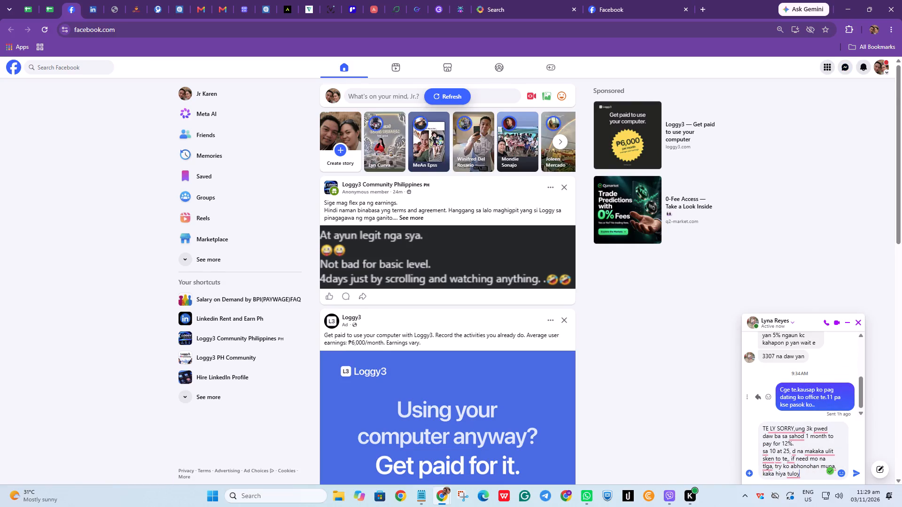
pyautogui.press('Return')
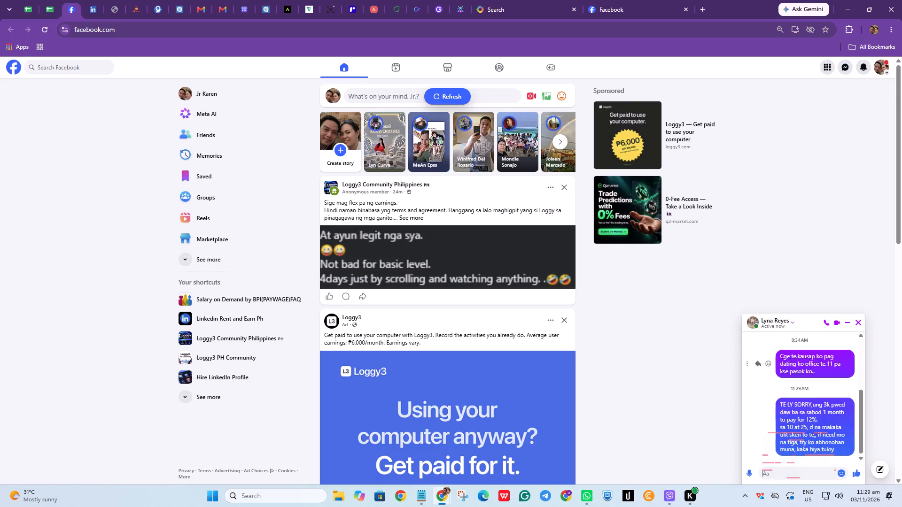
# Archive the Messenger chat that received the apology message.
pyautogui.click(790, 325)
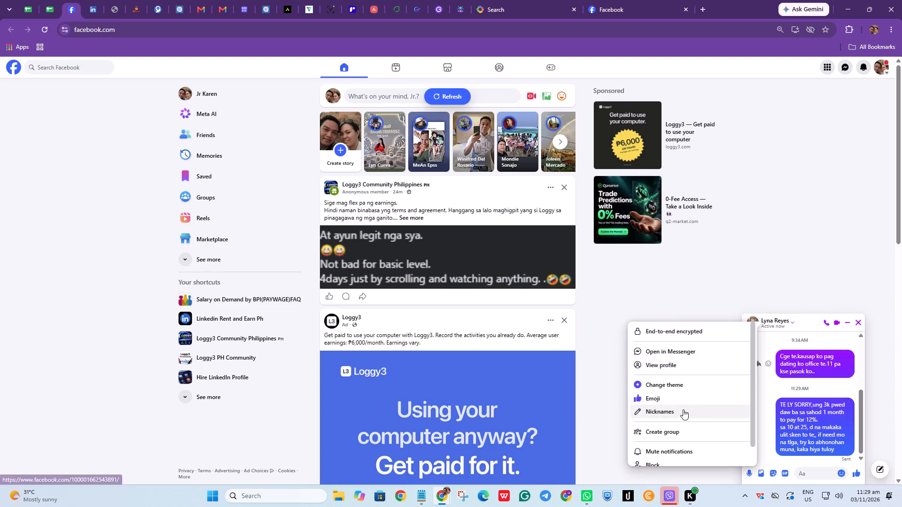
pyautogui.scroll(-3, 677, 402)
pyautogui.click(684, 435)
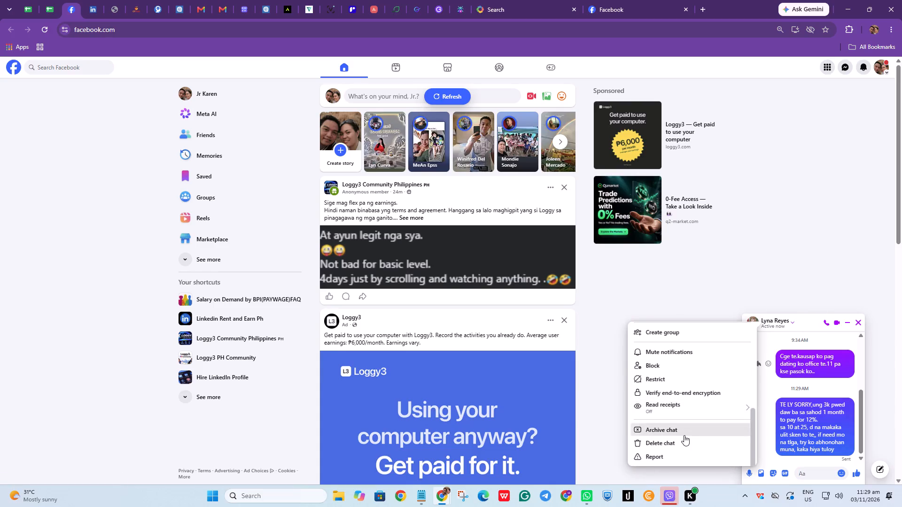
pyautogui.click(844, 66)
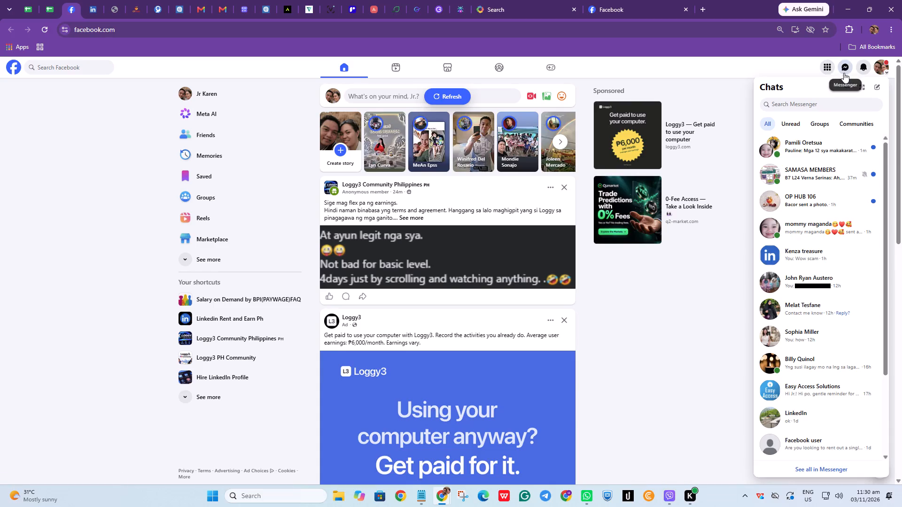
pyautogui.click(813, 392)
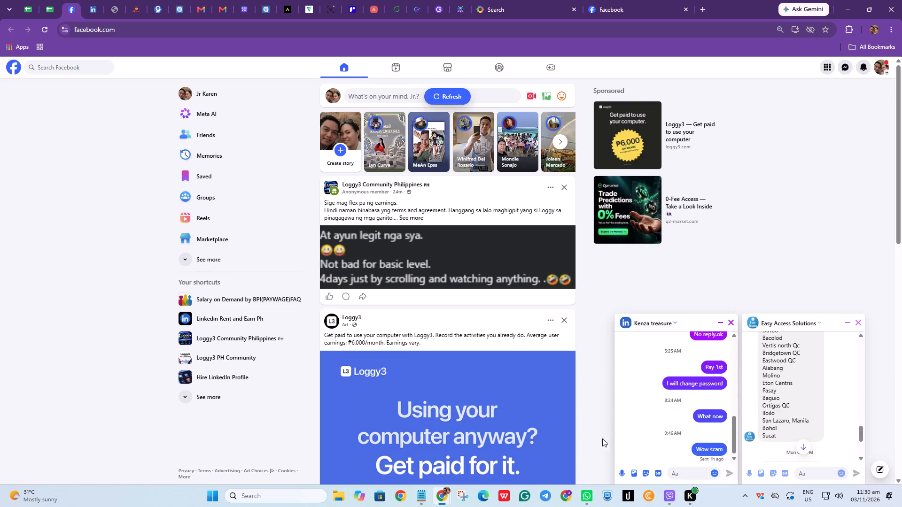
pyautogui.click(716, 477)
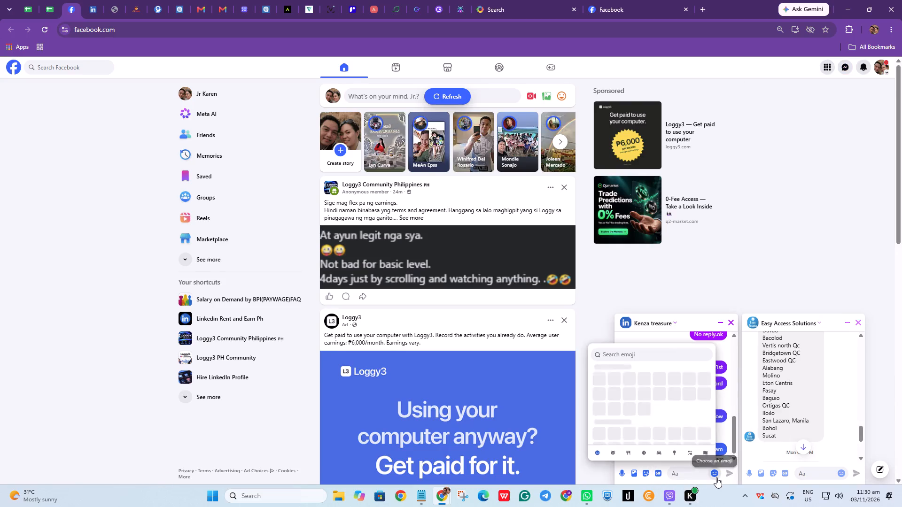
pyautogui.click(614, 381)
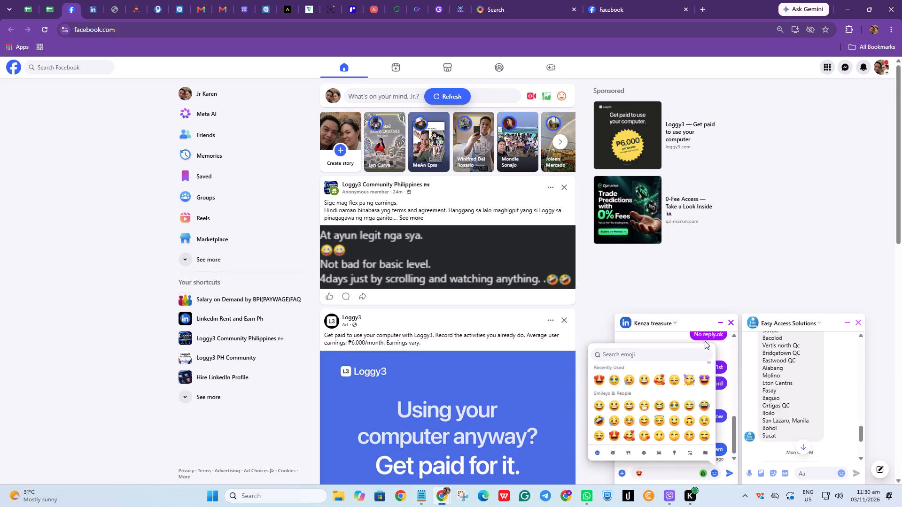
pyautogui.click(599, 378)
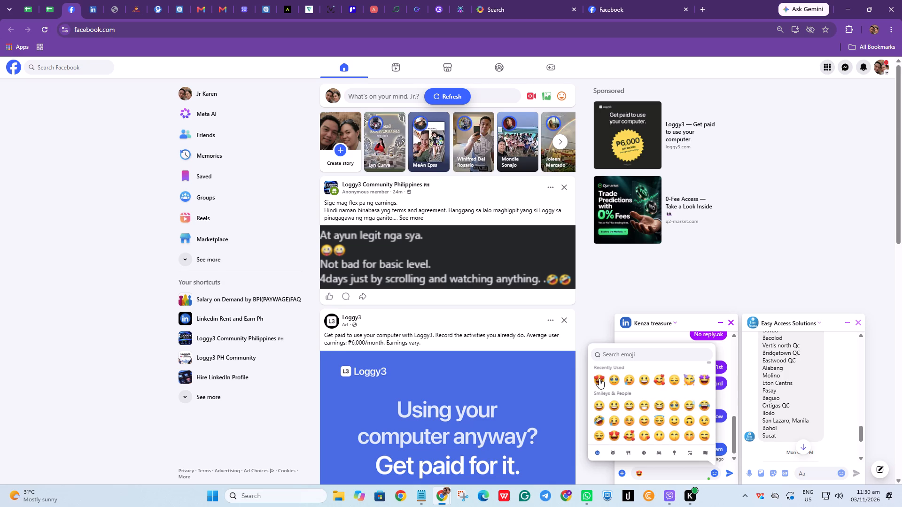
pyautogui.tripleClick(601, 379)
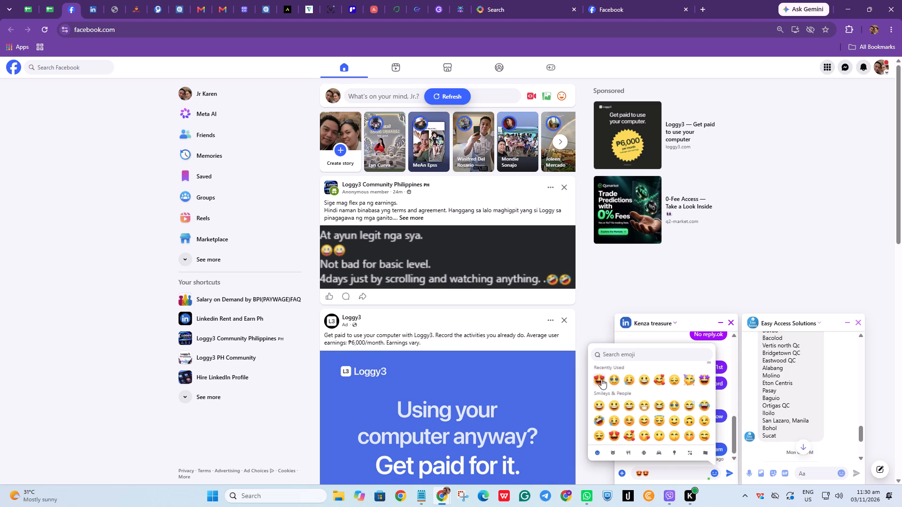
pyautogui.doubleClick(601, 379)
pyautogui.click(733, 473)
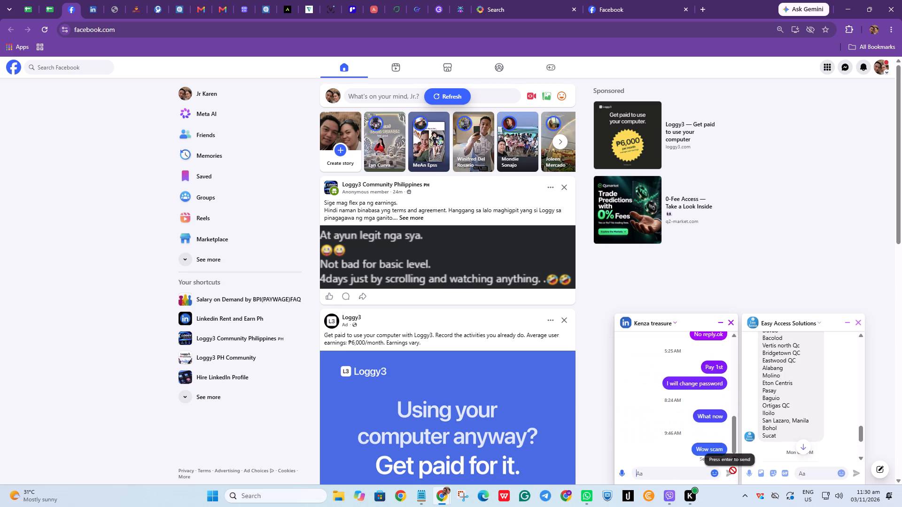
pyautogui.click(733, 322)
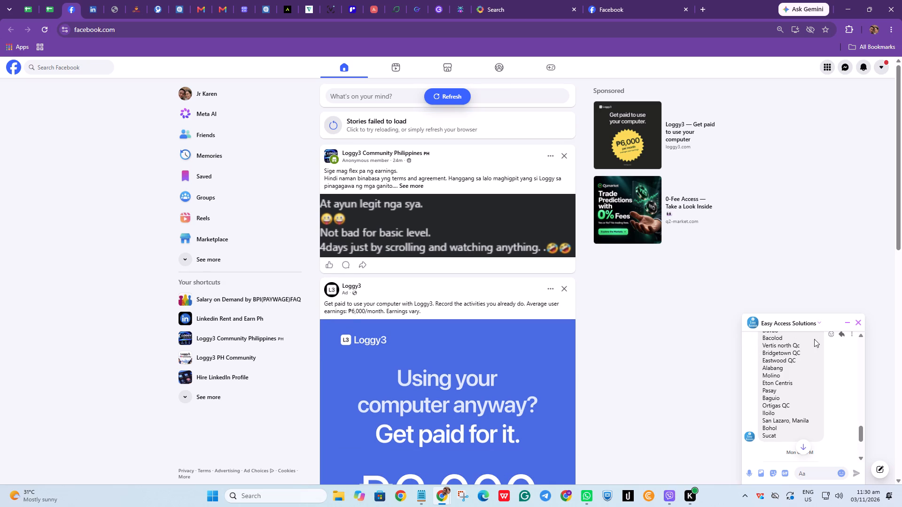
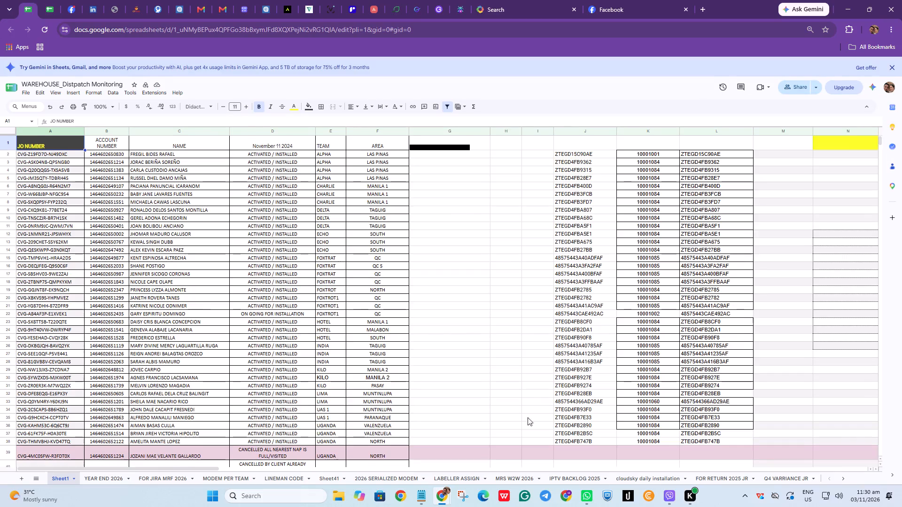
pyautogui.click(45, 10)
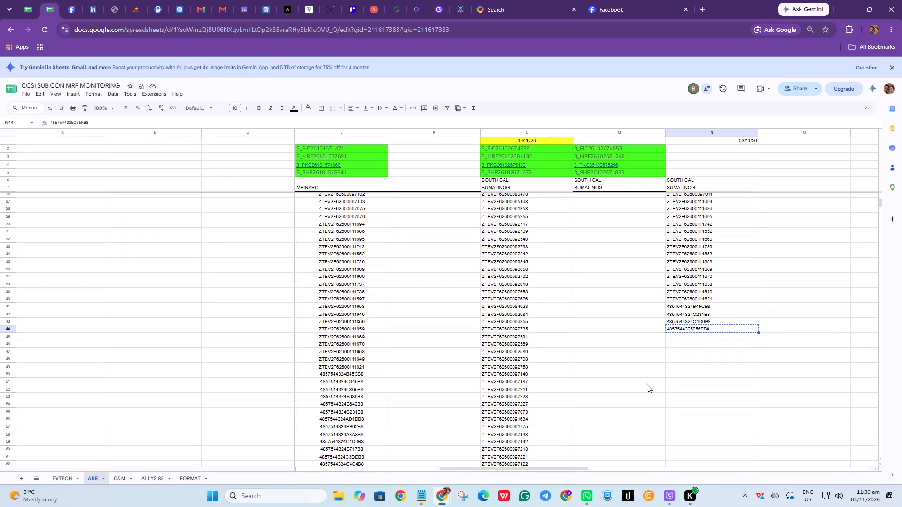
pyautogui.hotkey('ctrl', 'c')
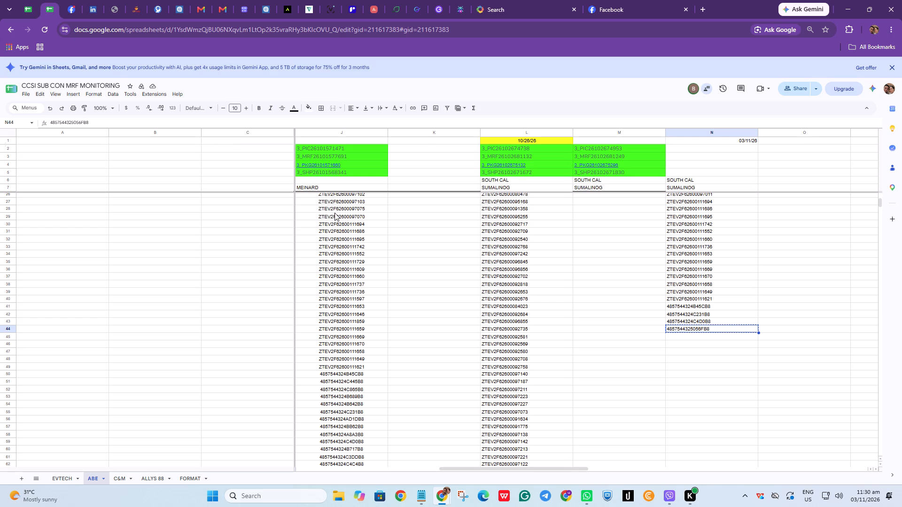
pyautogui.hotkey('alt', 'Tab')
pyautogui.click(831, 316)
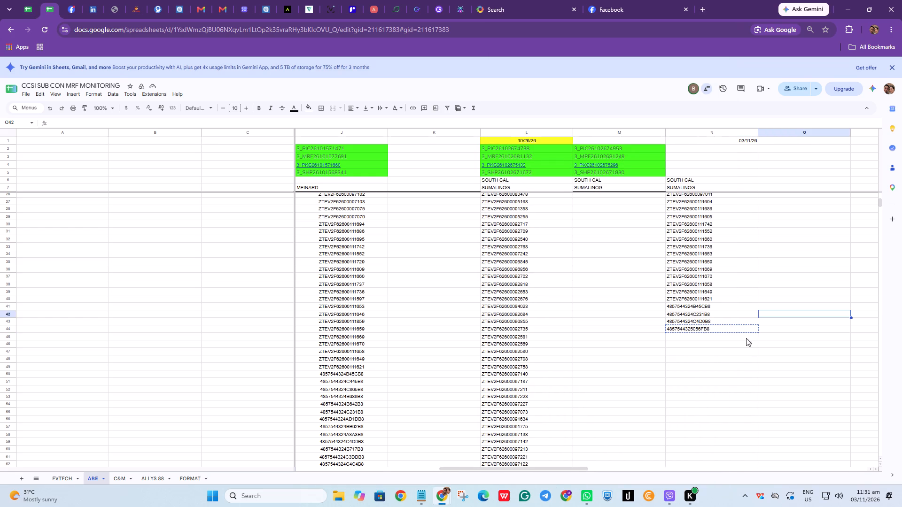
pyautogui.click(703, 330)
pyautogui.hotkey('ctrl', 'c')
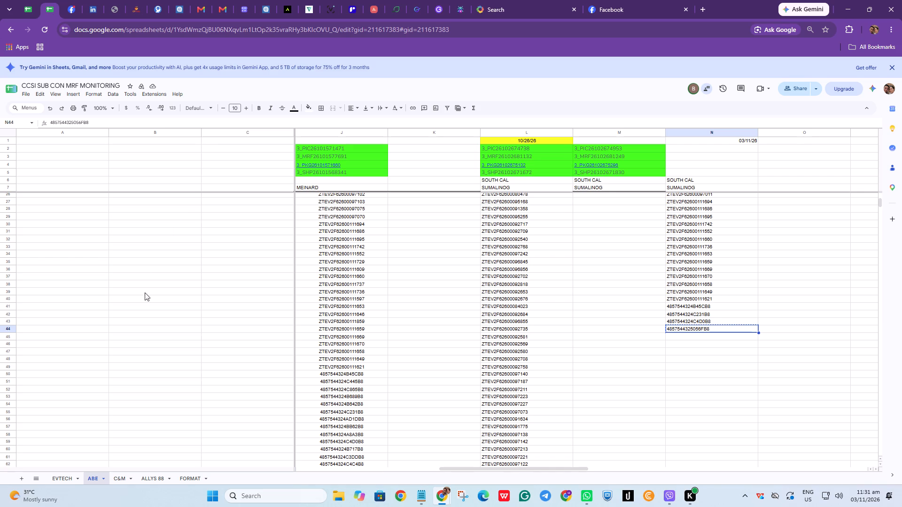
pyautogui.hotkey('alt', 'Tab')
pyautogui.hotkey('alt', 'Tab')
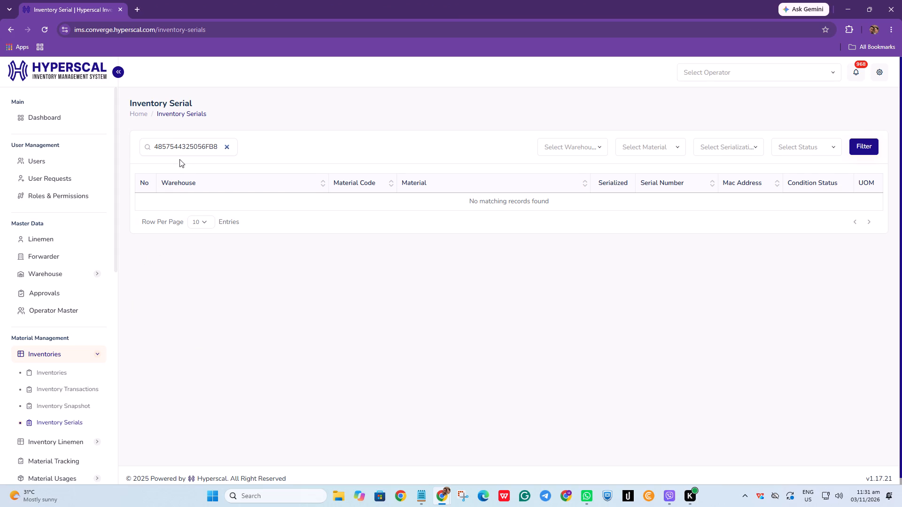
pyautogui.doubleClick(195, 145)
pyautogui.hotkey('ctrl', 'v')
pyautogui.click(61, 422)
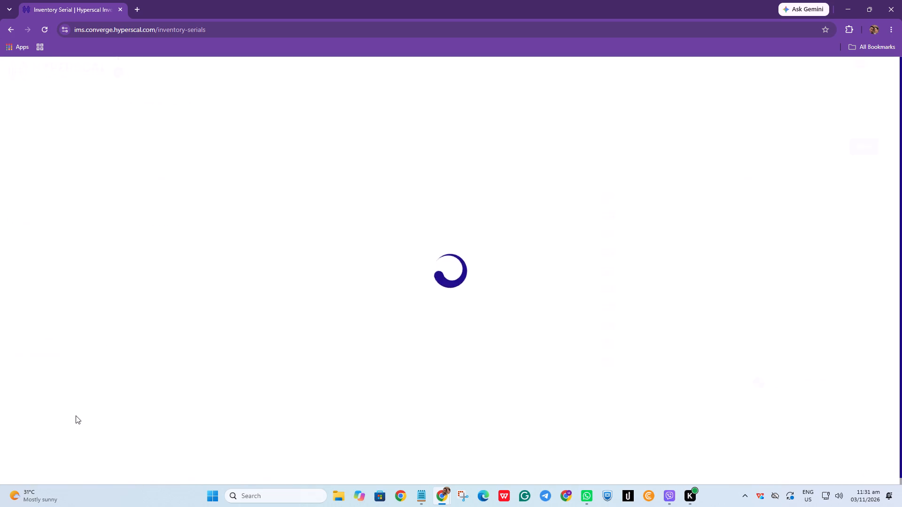
pyautogui.click(180, 150)
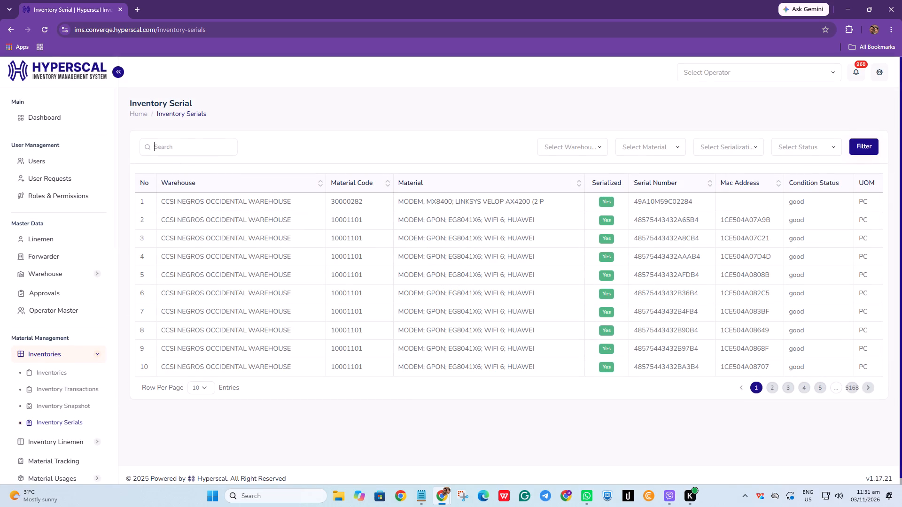
pyautogui.hotkey('ctrl', 'v')
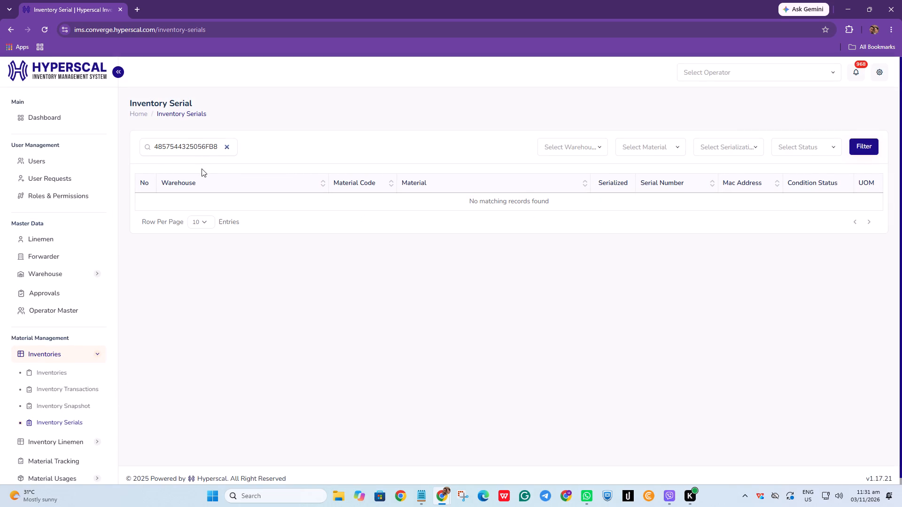
pyautogui.click(58, 441)
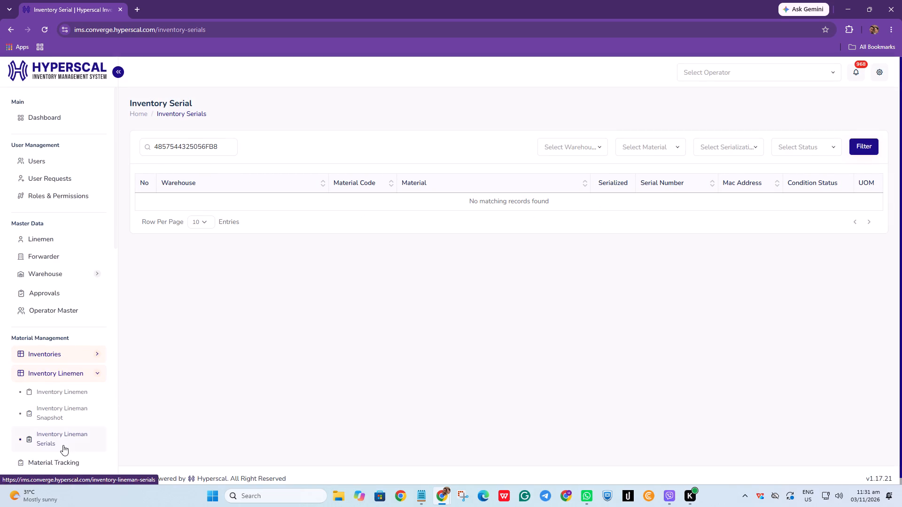
pyautogui.click(63, 445)
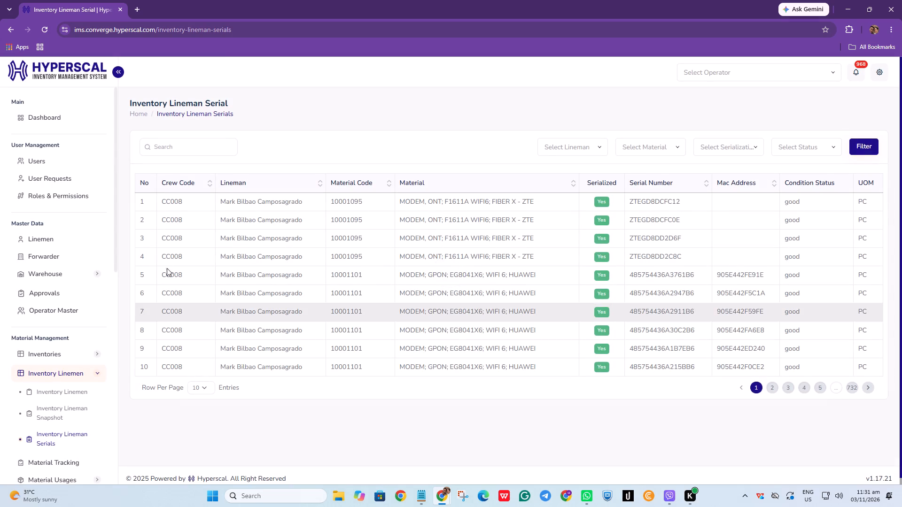
pyautogui.click(187, 147)
pyautogui.hotkey('ctrl', 'v')
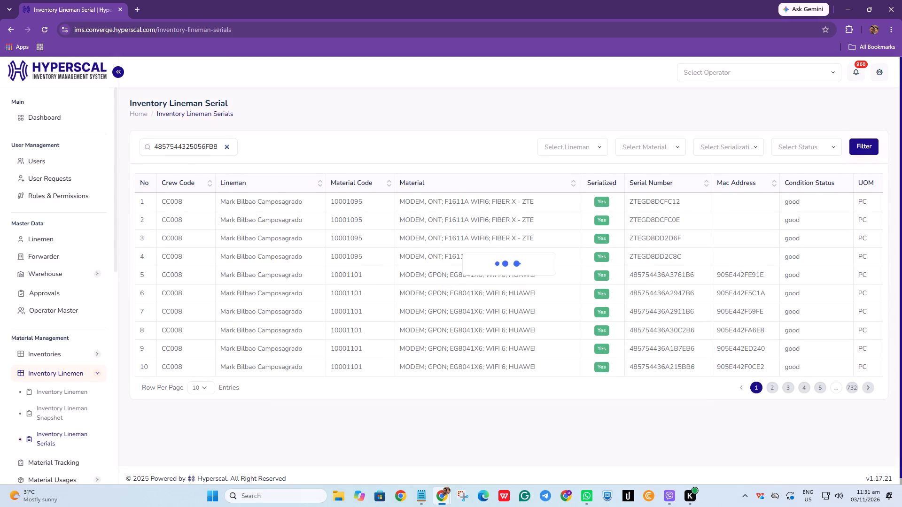
pyautogui.doubleClick(191, 148)
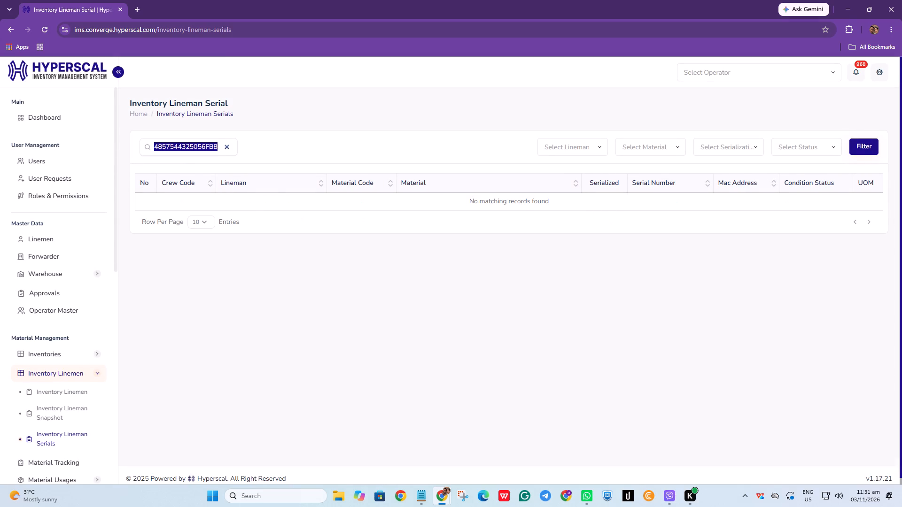
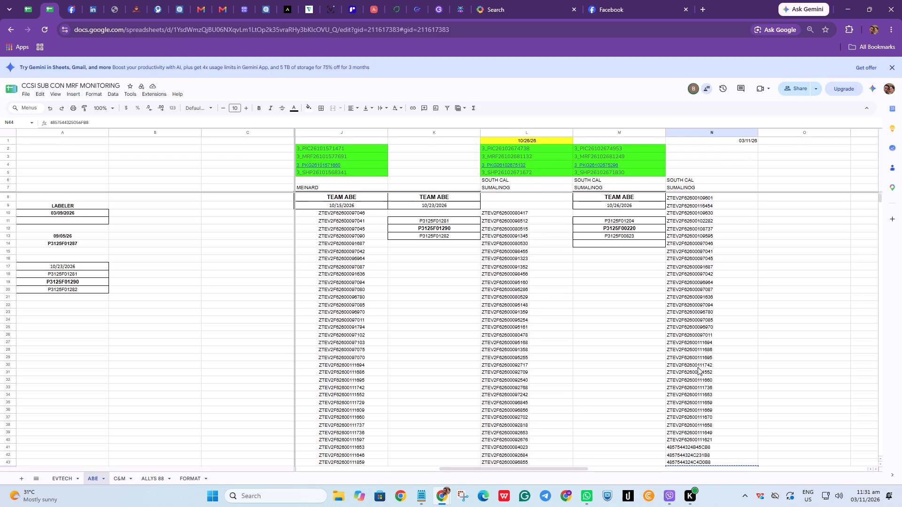
pyautogui.click(697, 198)
pyautogui.scroll(4, 692, 347)
pyautogui.hotkey('ctrl', 'c')
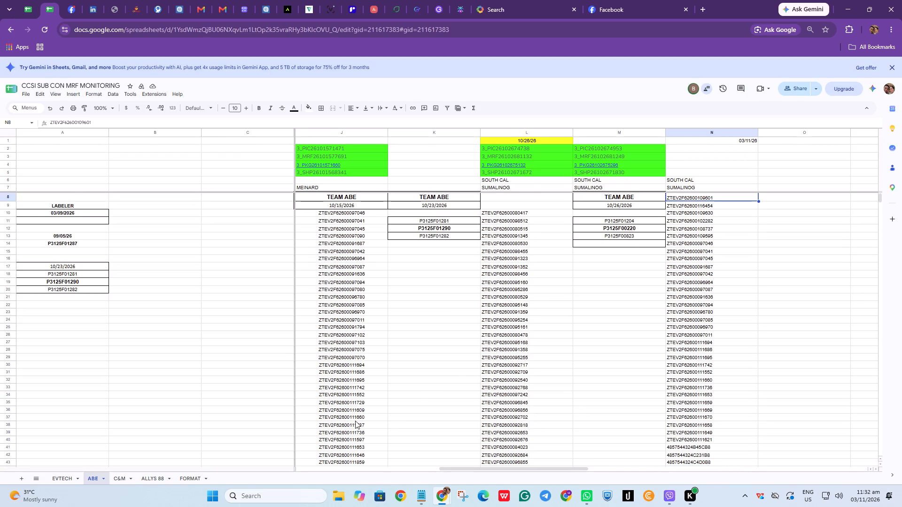
pyautogui.hotkey('alt', 'Tab')
pyautogui.hotkey('ctrl', 'v')
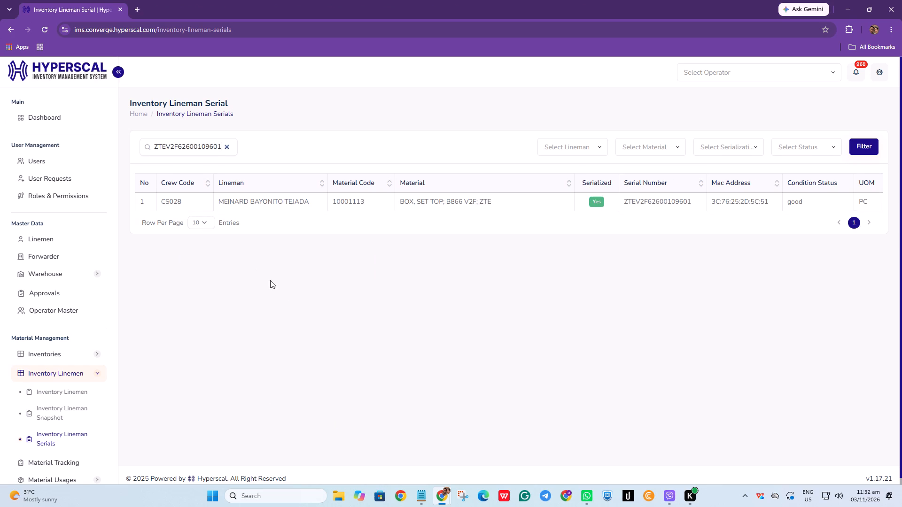
pyautogui.hotkey('alt', 'Tab')
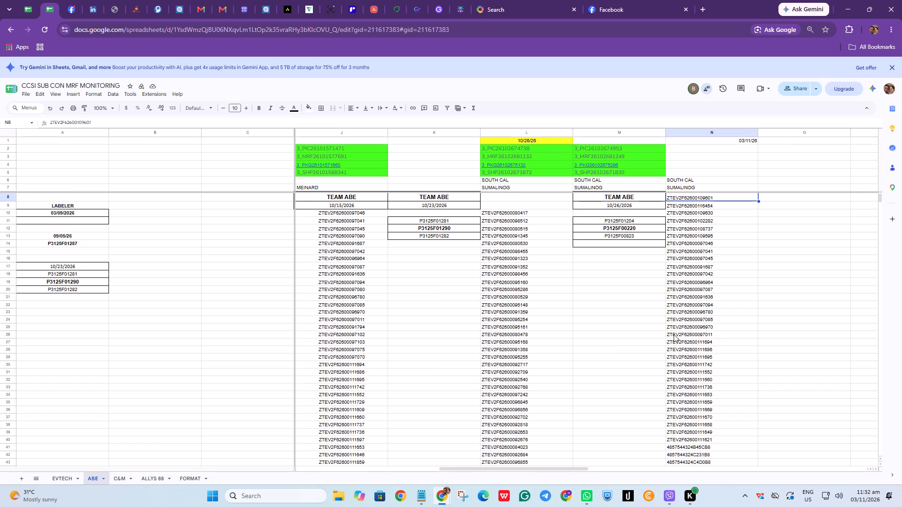
pyautogui.scroll(-4, 674, 337)
pyautogui.moveTo(691, 247); pyautogui.dragTo(690, 254, button='right')
pyautogui.click(690, 254)
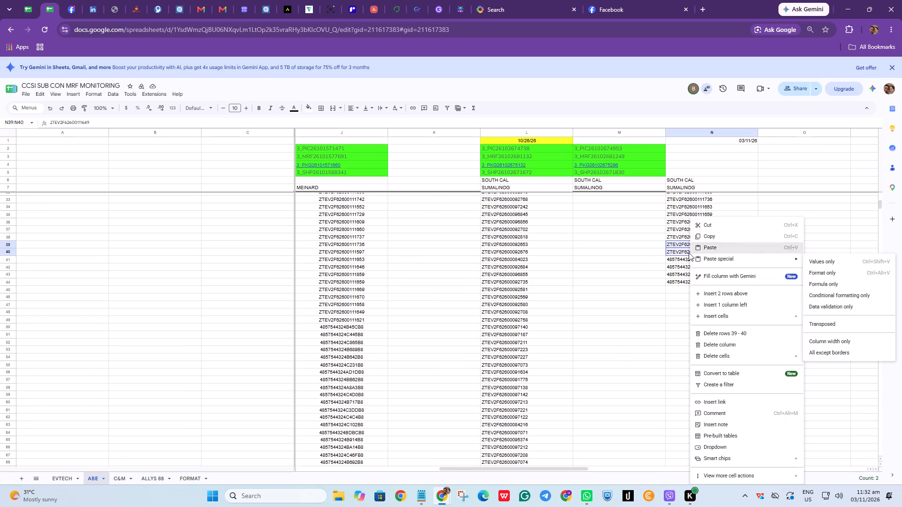
pyautogui.click(583, 287)
pyautogui.click(684, 247)
pyautogui.click(685, 254)
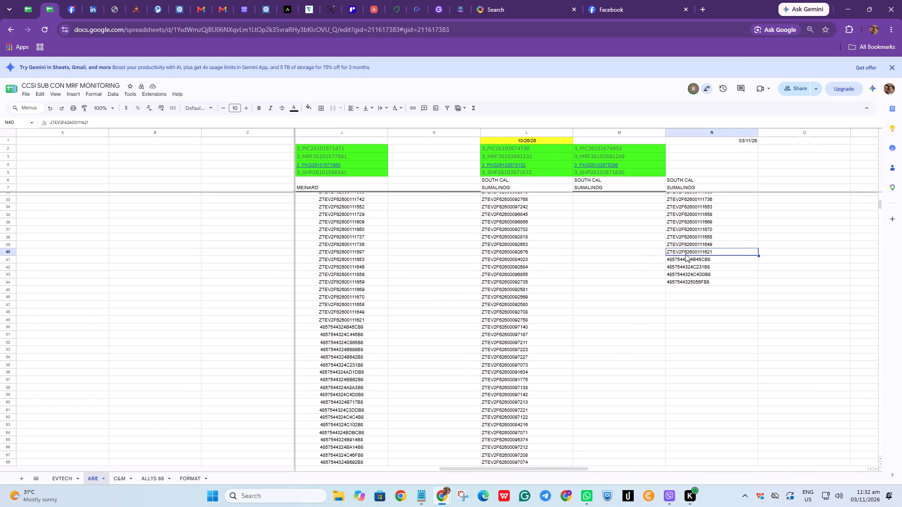
pyautogui.hotkey('ctrl', 'c')
pyautogui.hotkey('alt', 'Tab')
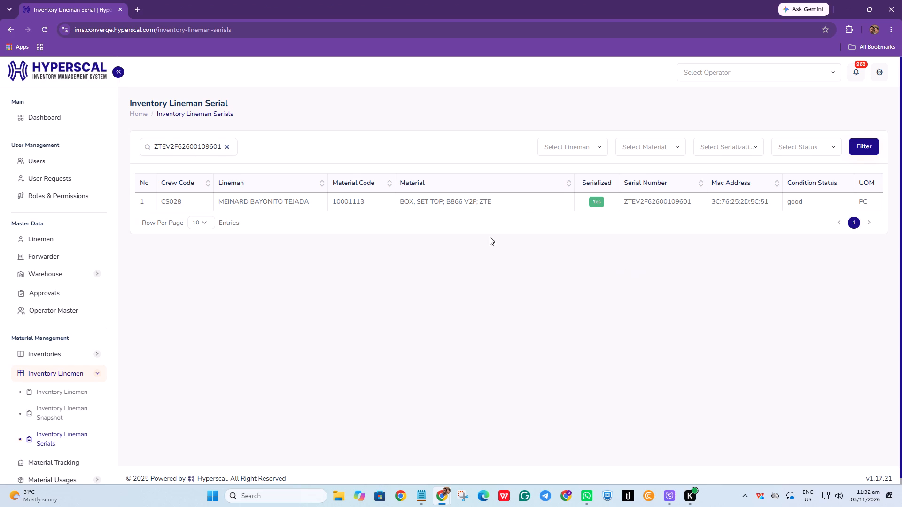
pyautogui.doubleClick(172, 148)
pyautogui.hotkey('ctrl', 'v')
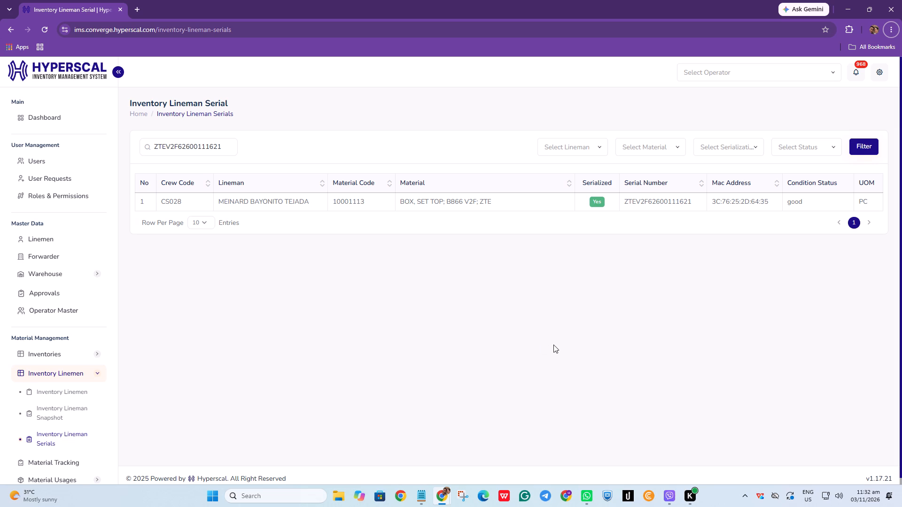
pyautogui.hotkey('alt', 'Tab')
pyautogui.scroll(5, 700, 275)
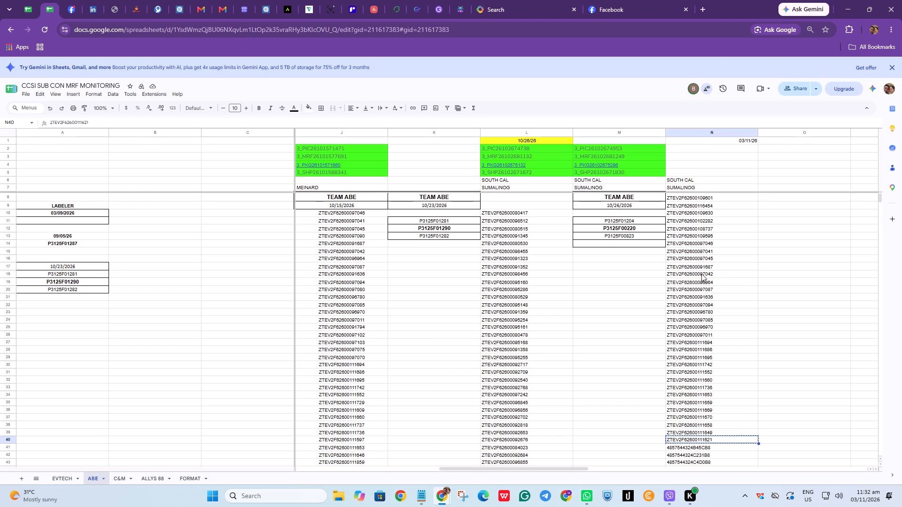
pyautogui.scroll(2, 701, 274)
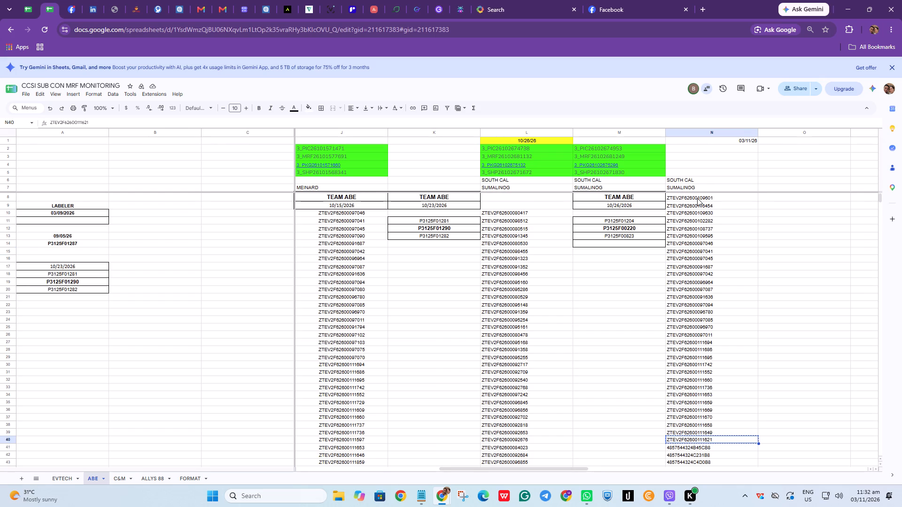
pyautogui.keyDown('shift'); pyautogui.click(697, 198); pyautogui.keyUp('shift')
pyautogui.click(691, 305)
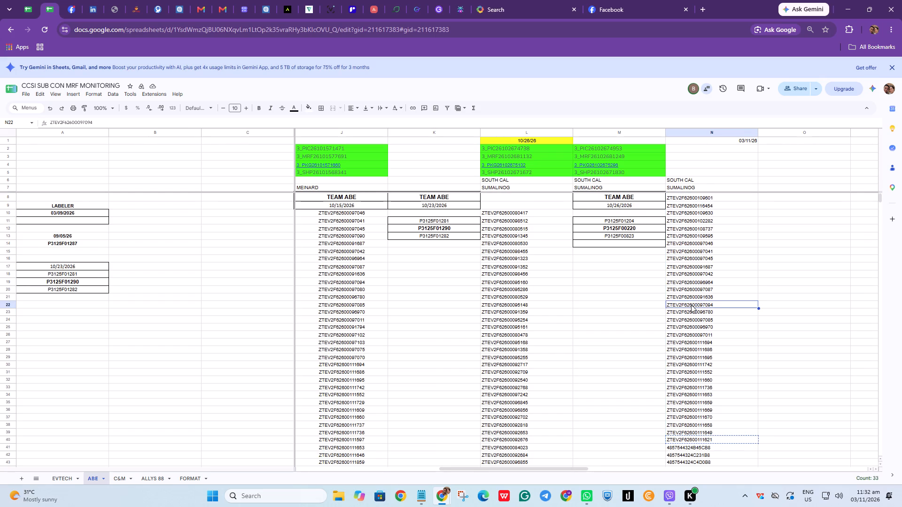
pyautogui.hotkey('ctrl', 'c')
pyautogui.hotkey('alt', 'Tab')
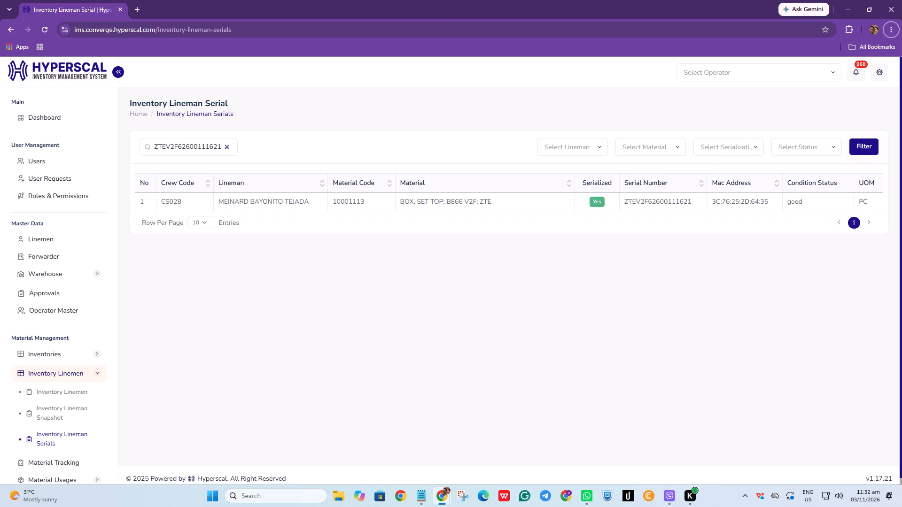
pyautogui.doubleClick(177, 152)
pyautogui.hotkey('ctrl', 'v')
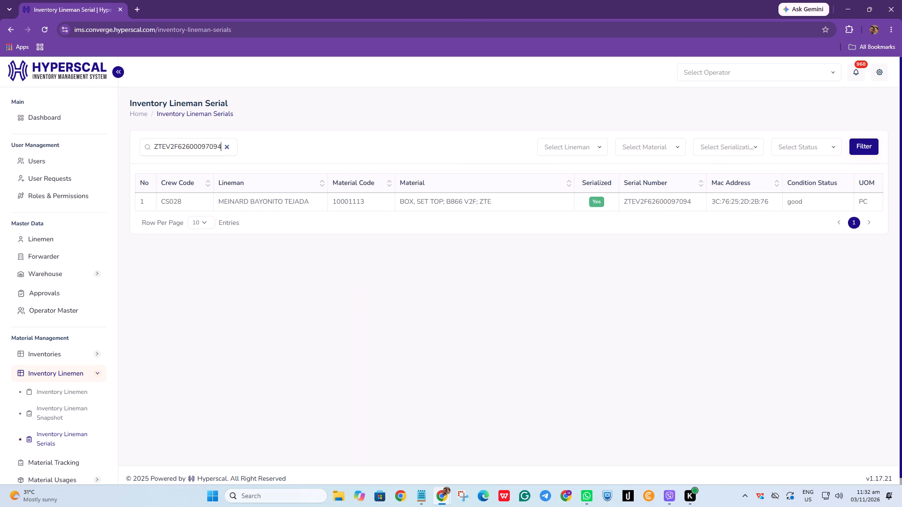
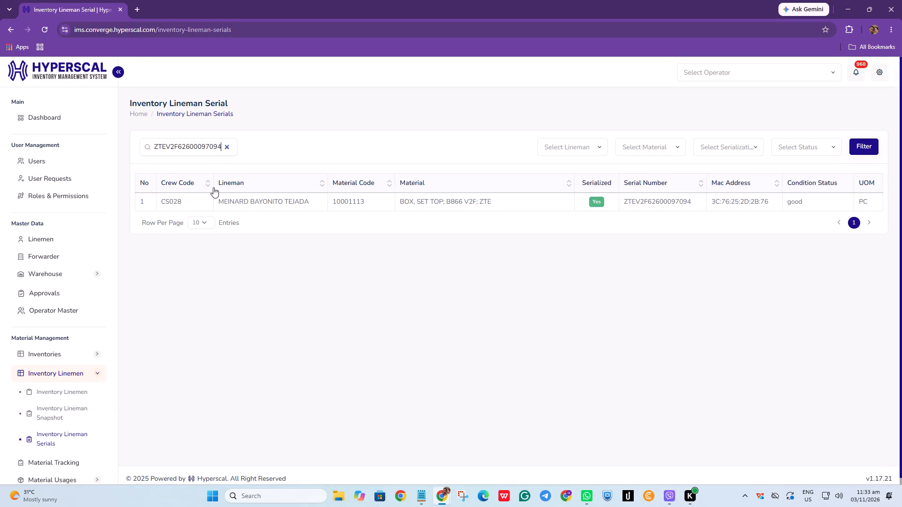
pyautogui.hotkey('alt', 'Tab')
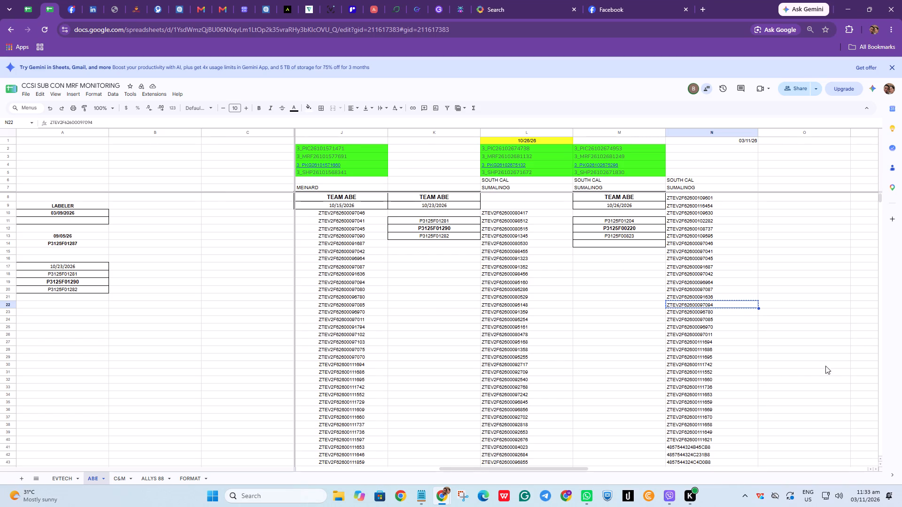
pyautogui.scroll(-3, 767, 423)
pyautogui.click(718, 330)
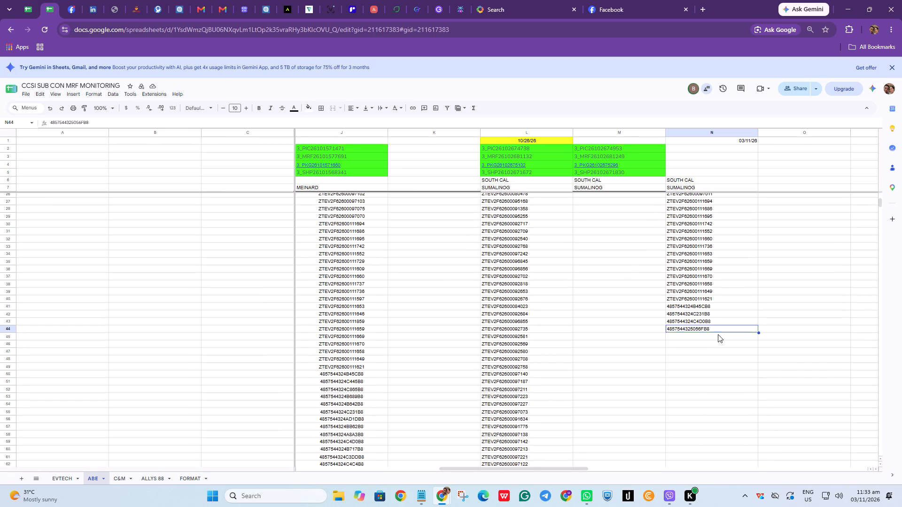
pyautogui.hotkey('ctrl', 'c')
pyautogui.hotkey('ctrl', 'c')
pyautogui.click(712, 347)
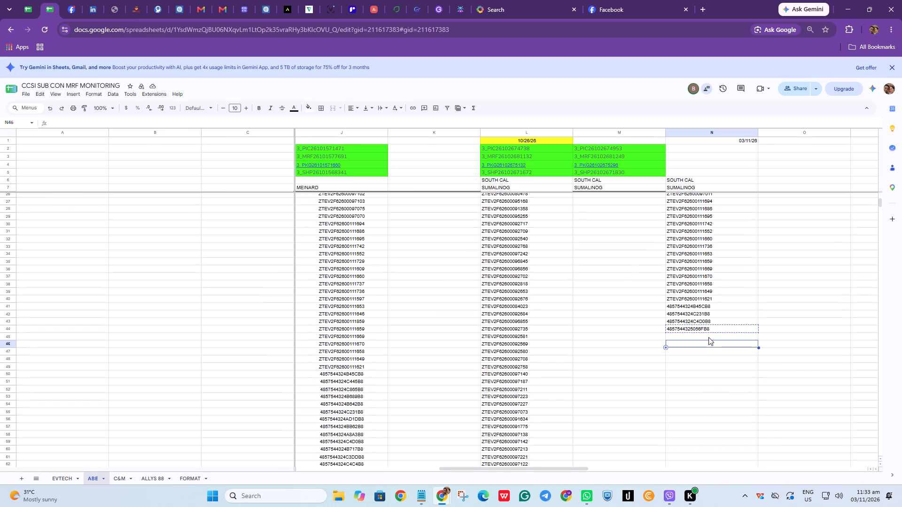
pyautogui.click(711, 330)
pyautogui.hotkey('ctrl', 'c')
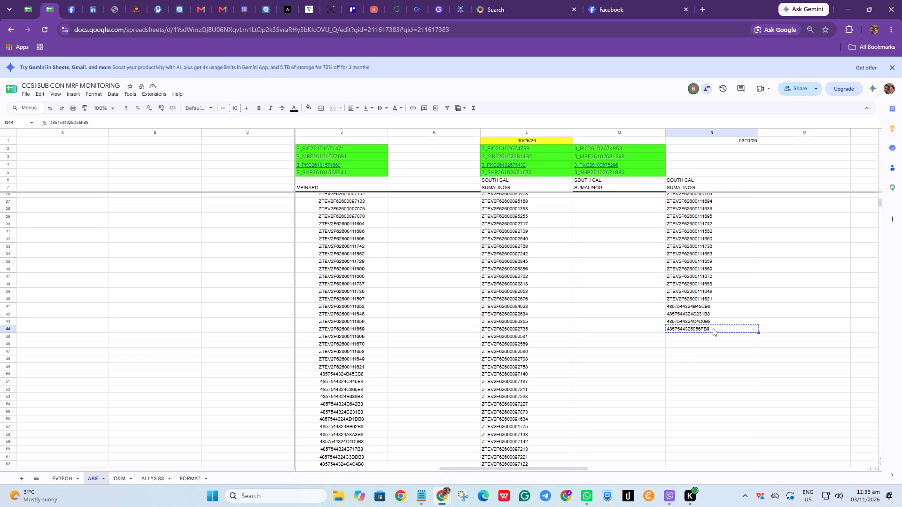
# Switch to Hyperscal and start a new Material Return Lineman record.
pyautogui.hotkey('alt', 'Tab')
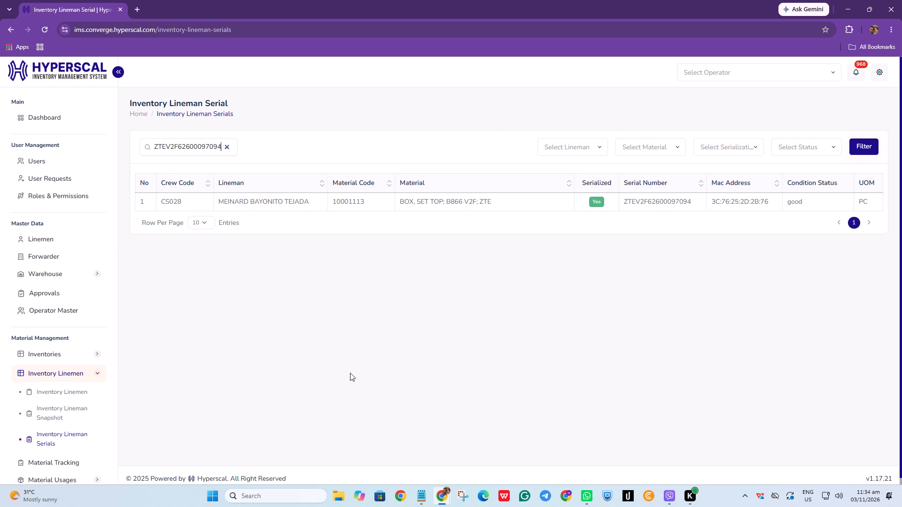
pyautogui.scroll(-3, 350, 373)
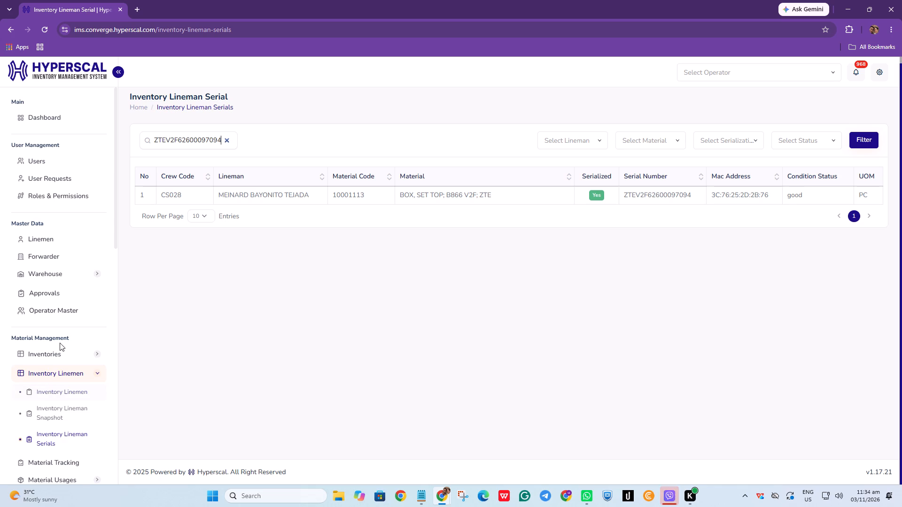
pyautogui.scroll(-2, 55, 346)
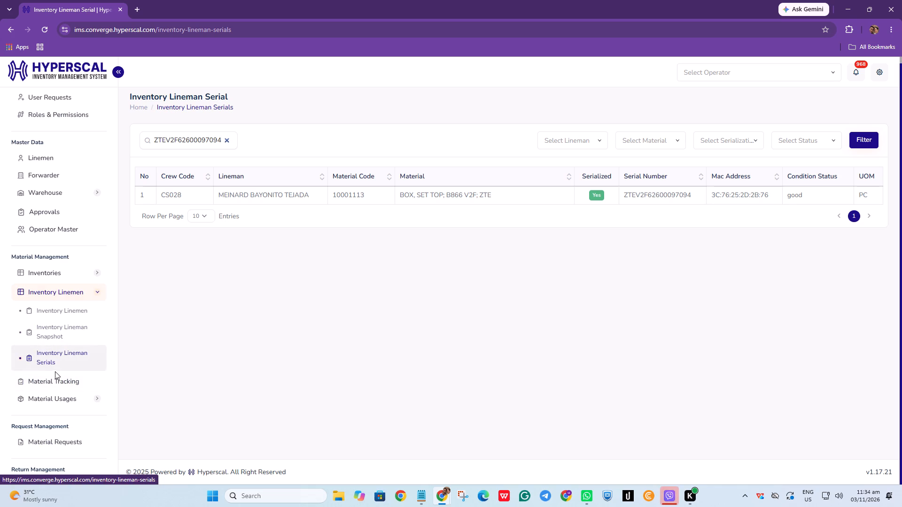
pyautogui.click(69, 308)
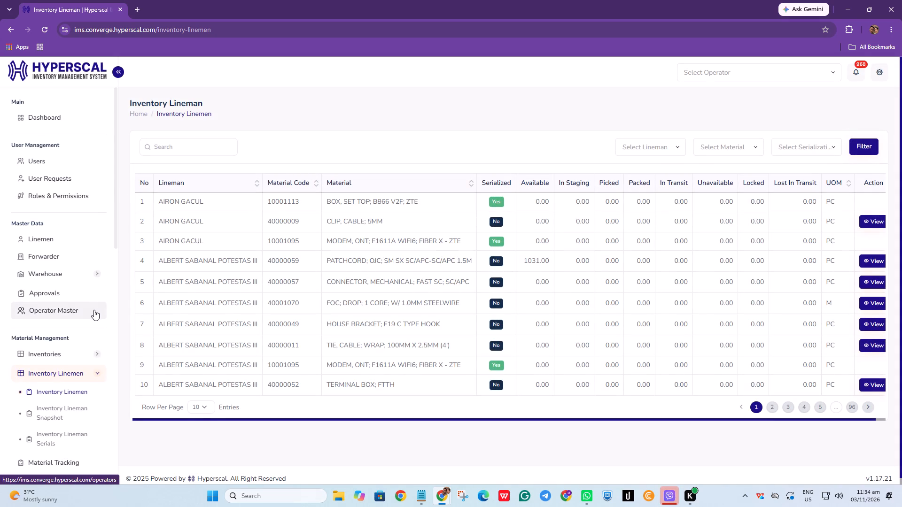
pyautogui.scroll(-9, 60, 364)
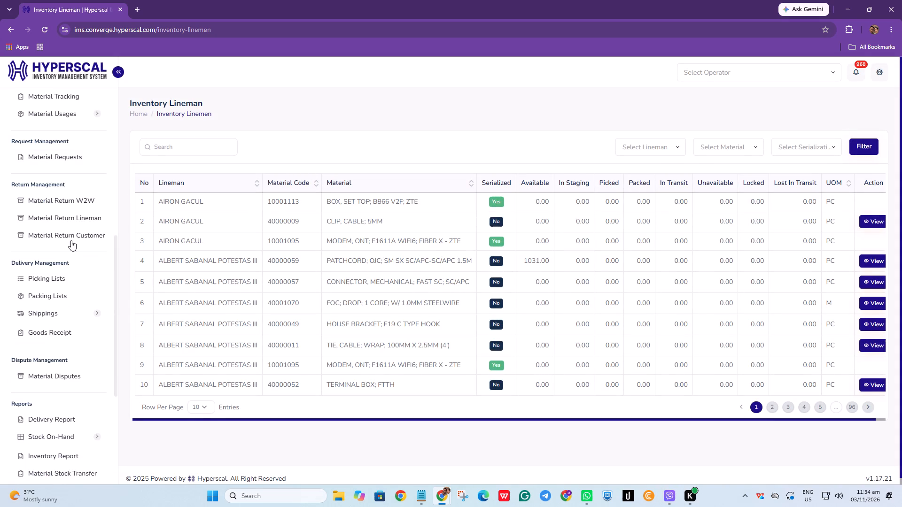
pyautogui.click(70, 220)
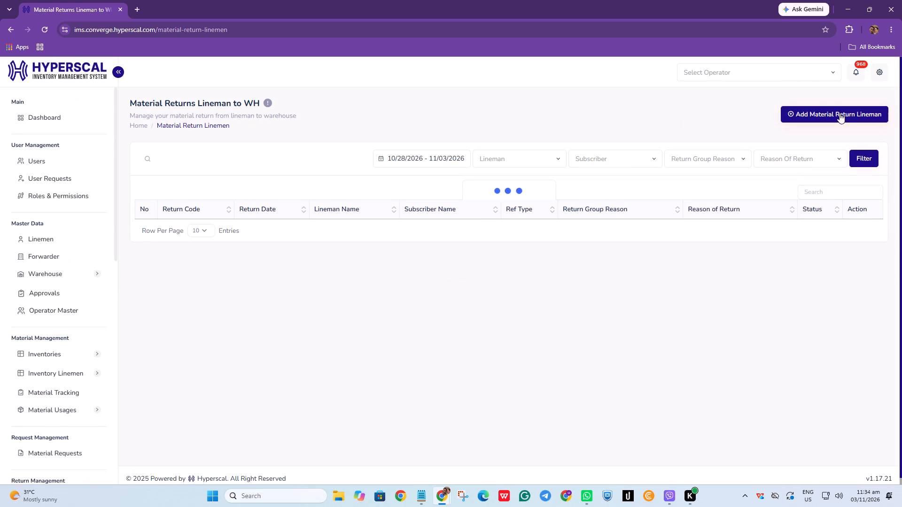
pyautogui.click(840, 113)
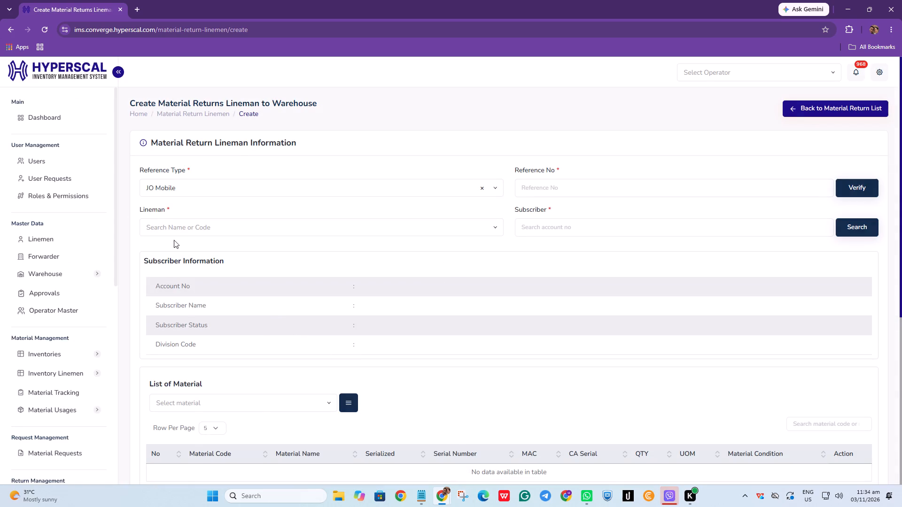
pyautogui.click(240, 182)
pyautogui.click(214, 255)
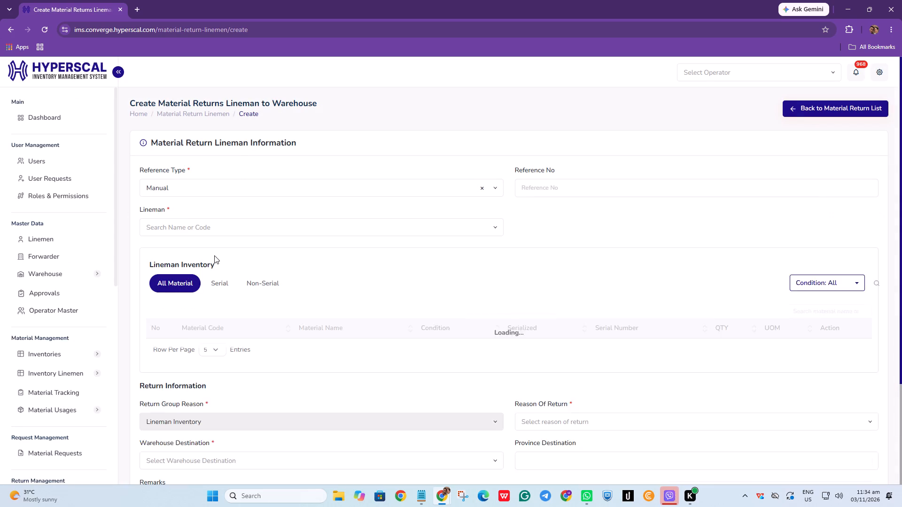
pyautogui.click(260, 226)
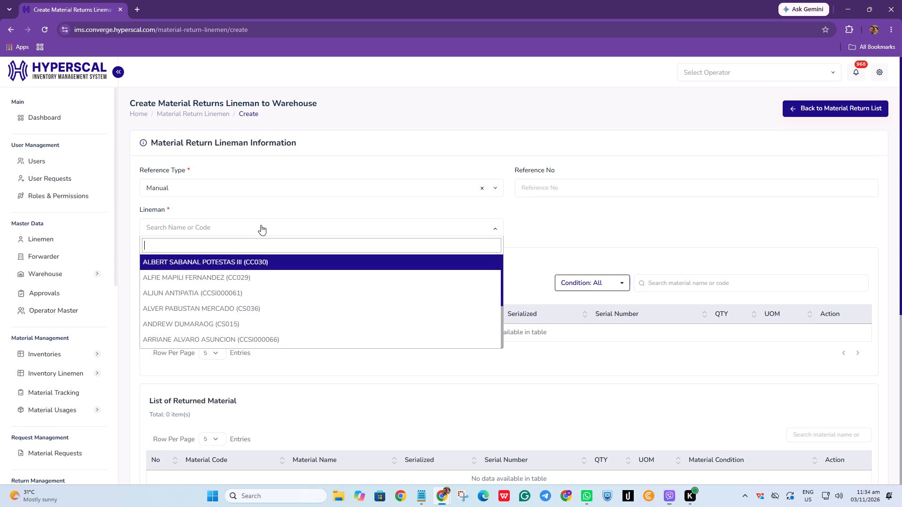
pyautogui.press('m')
pyautogui.press('e')
pyautogui.press('i')
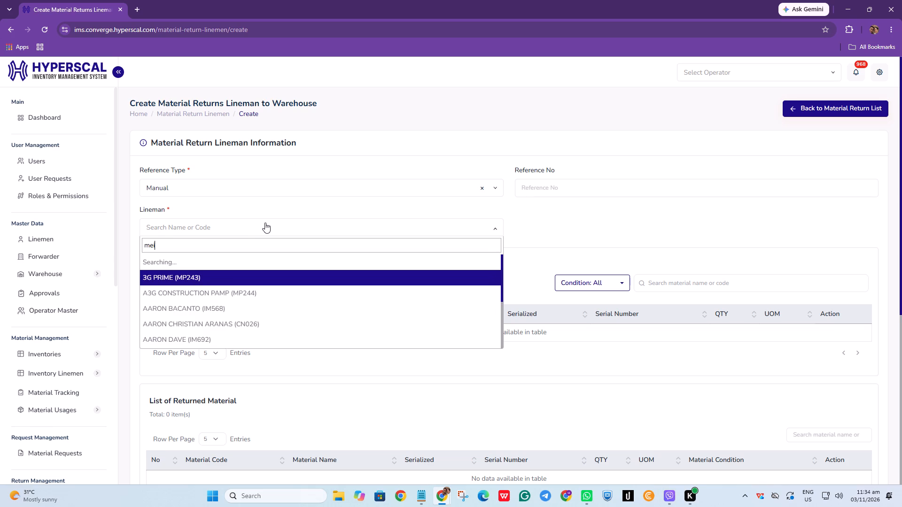
pyautogui.click(259, 261)
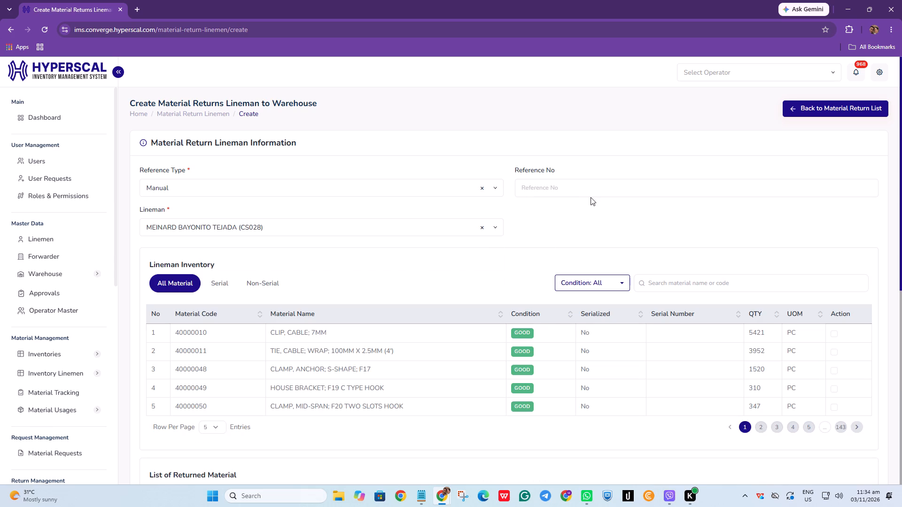
# Set the warehouse destination to CCSI SOUTH CALOOCAN and the reason of return to Variance Reconciliation (unused inventory items).
pyautogui.scroll(-5, 744, 189)
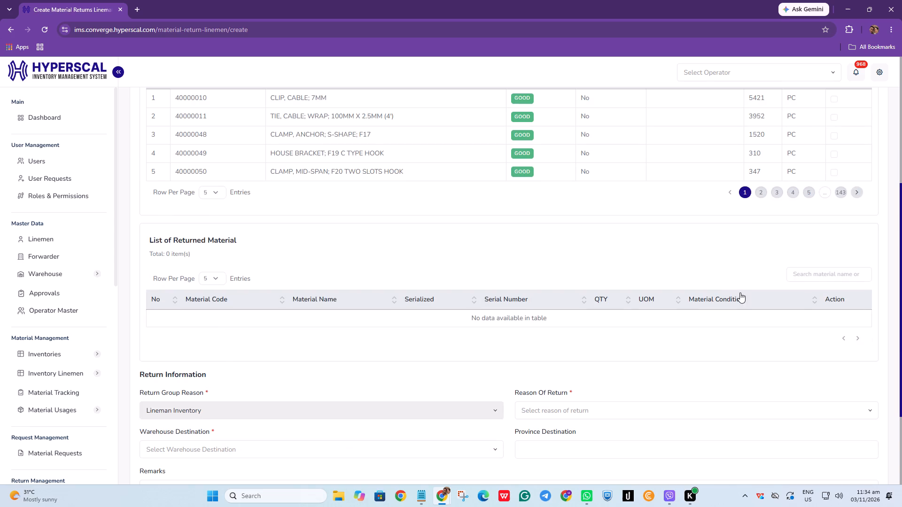
pyautogui.scroll(-4, 432, 383)
pyautogui.click(312, 334)
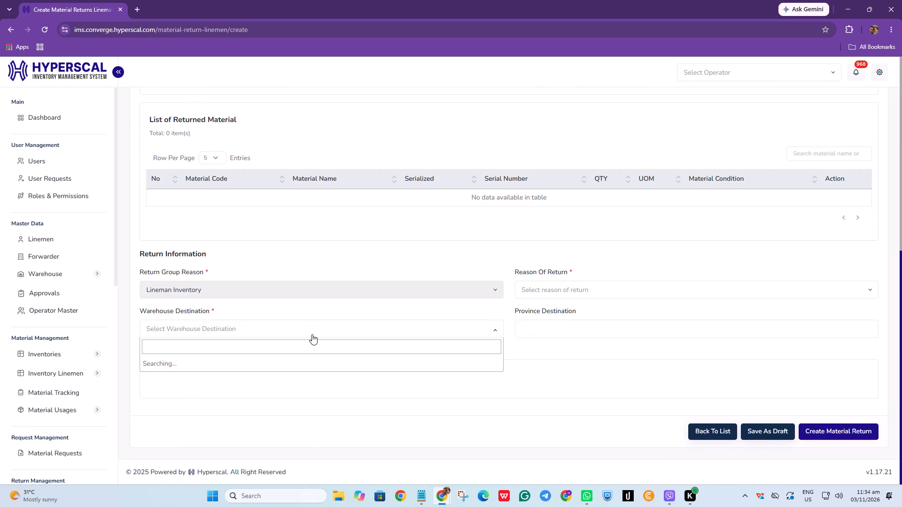
pyautogui.click(233, 376)
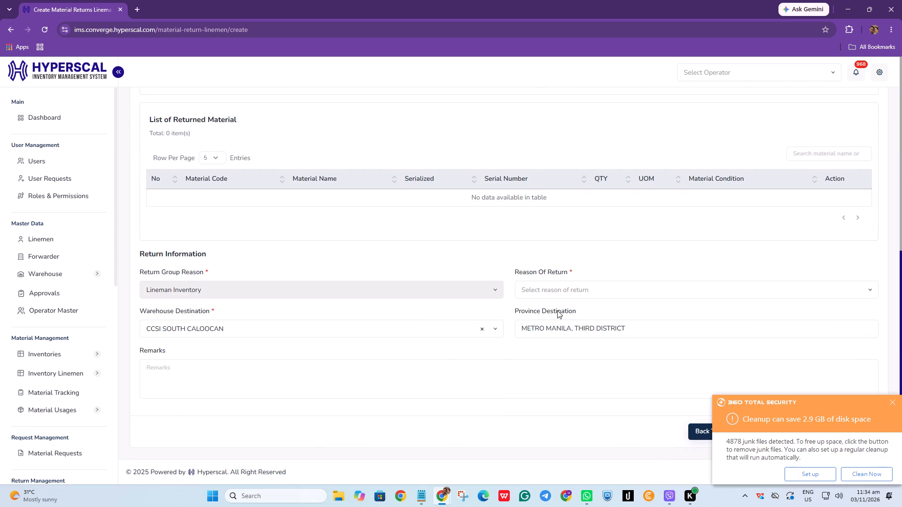
pyautogui.click(590, 286)
pyautogui.click(555, 383)
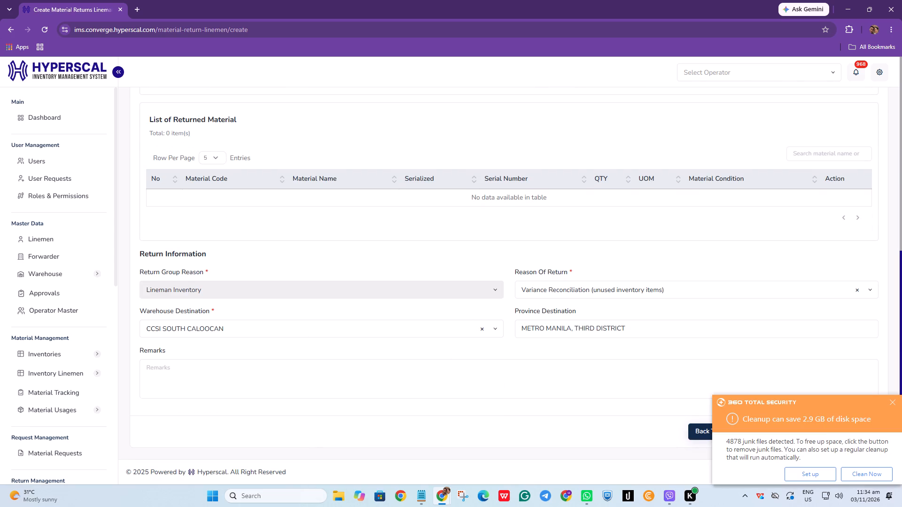
# Switch to Notepad and close the "TE LY SORRY" loan message note without saving it.
pyautogui.scroll(4, 373, 365)
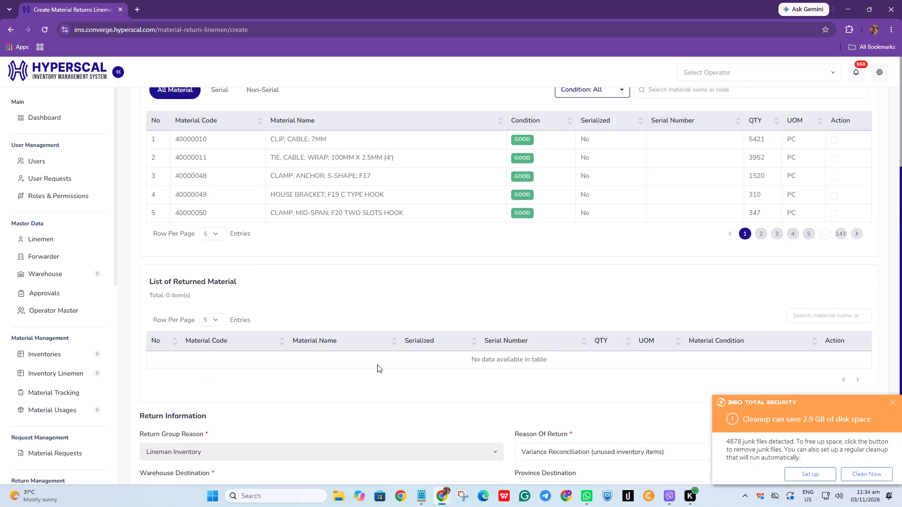
pyautogui.scroll(3, 377, 364)
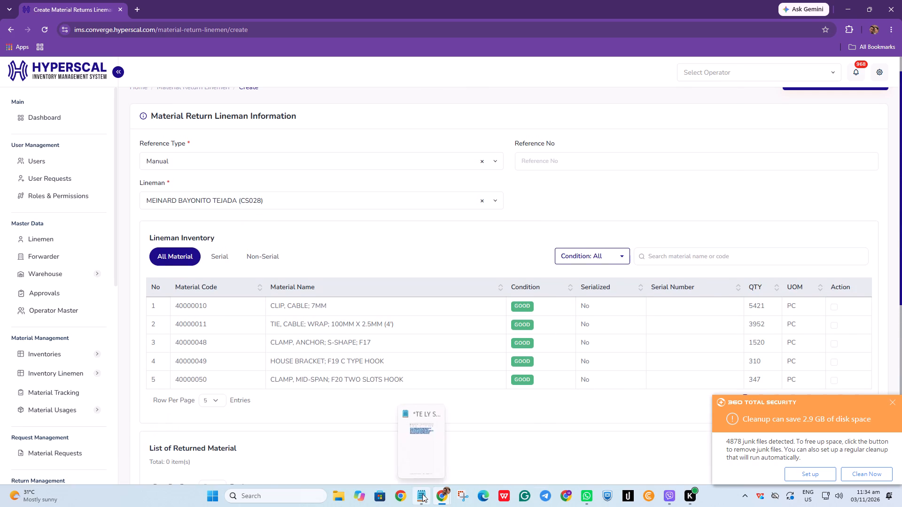
pyautogui.click(422, 494)
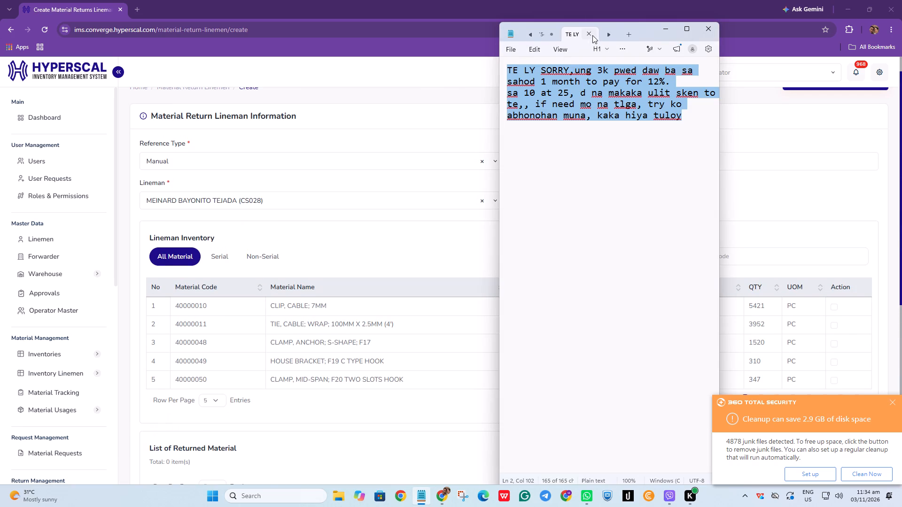
pyautogui.click(591, 32)
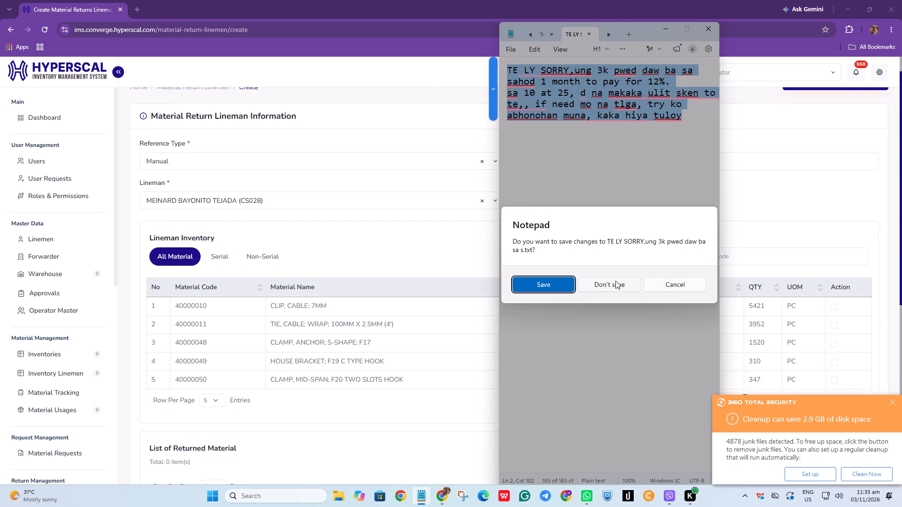
pyautogui.click(615, 281)
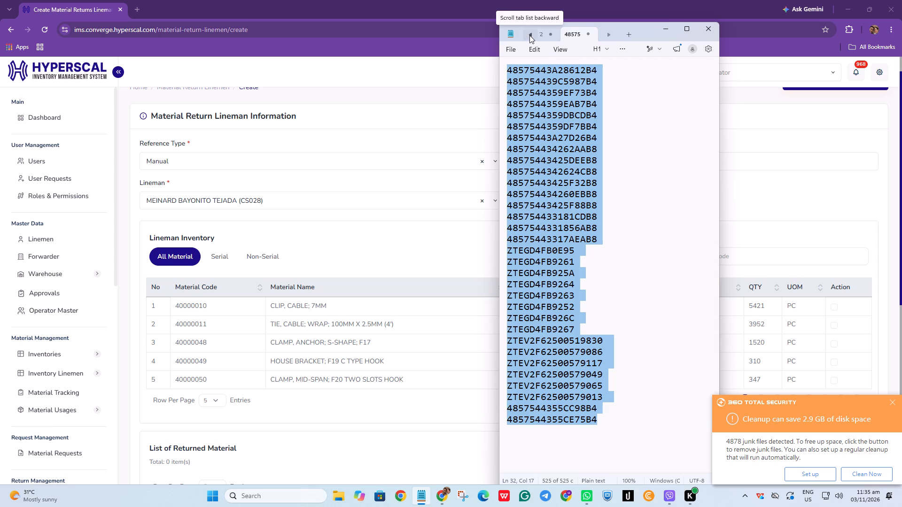
# Look up material code 10001101, copied from the JR WAREHO note in Notepad, in the return form's Lineman Inventory and clear the search.
pyautogui.click(529, 35)
pyautogui.click(529, 35)
pyautogui.doubleClick(529, 35)
pyautogui.doubleClick(529, 35)
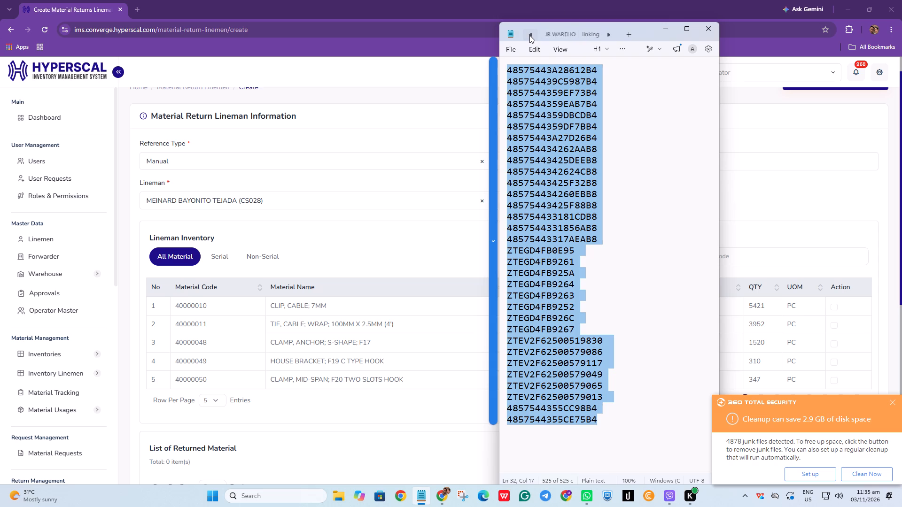
pyautogui.click(555, 35)
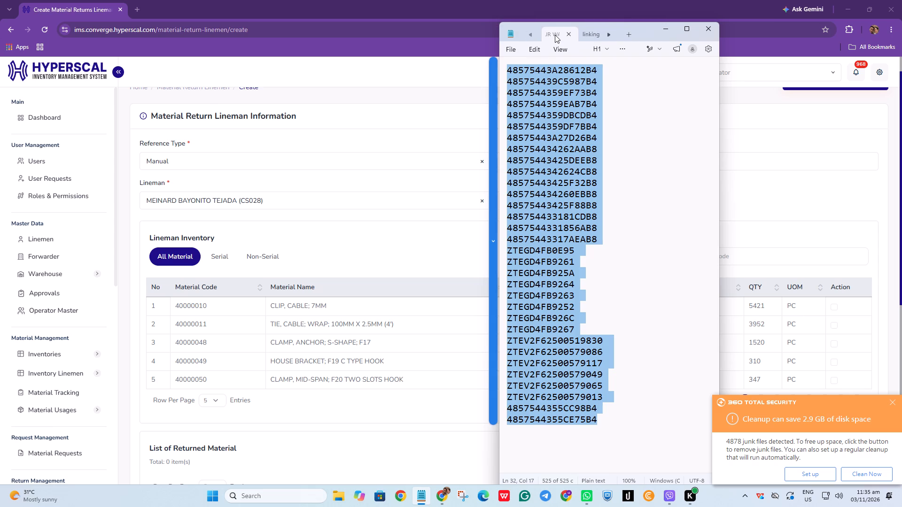
pyautogui.click(551, 32)
pyautogui.click(569, 131)
pyautogui.moveTo(556, 117); pyautogui.dragTo(531, 116)
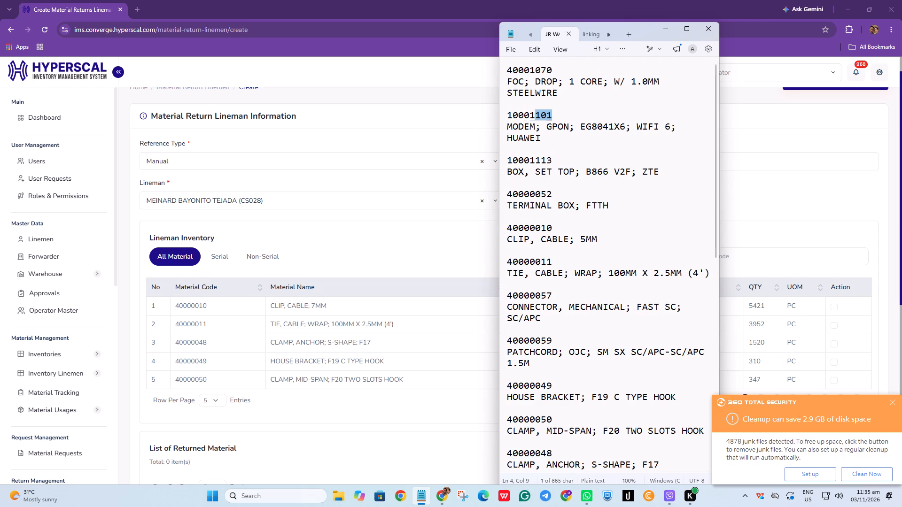
pyautogui.moveTo(531, 116); pyautogui.dragTo(500, 117)
pyautogui.hotkey('ctrl', 'c')
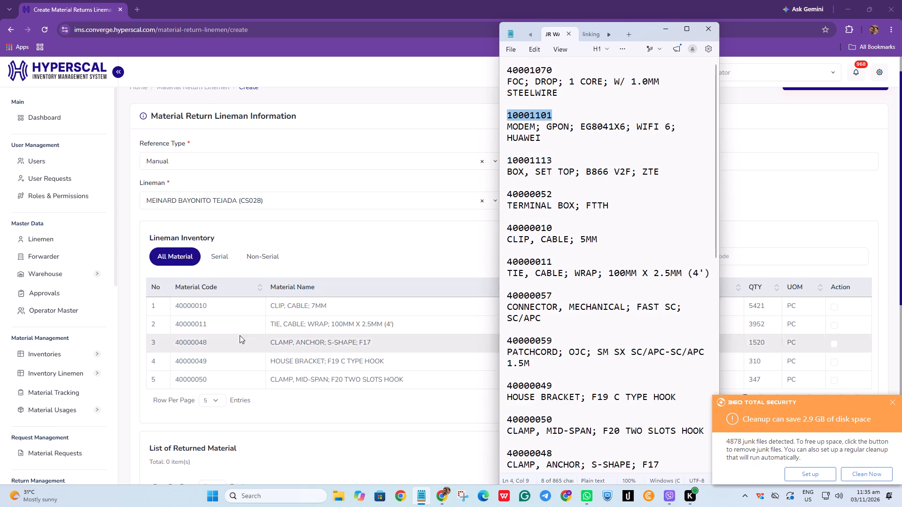
pyautogui.click(389, 241)
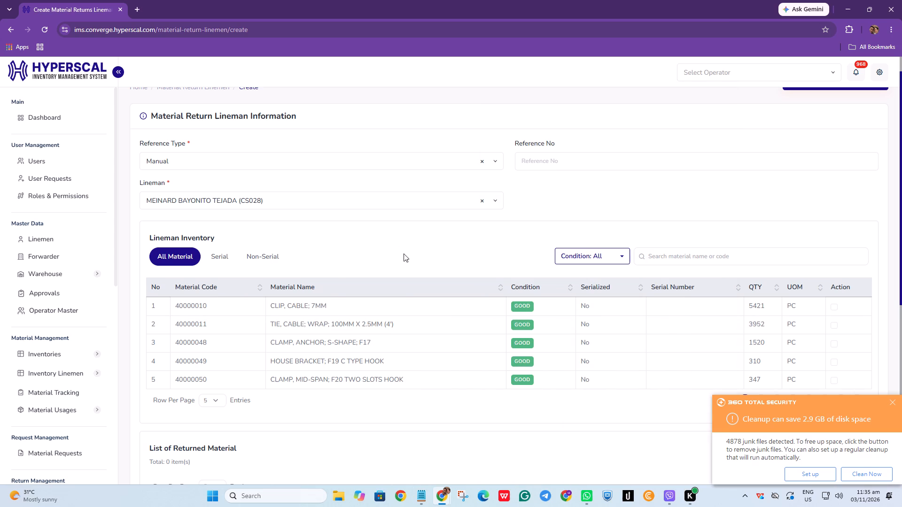
pyautogui.click(701, 257)
pyautogui.hotkey('ctrl', 'v')
pyautogui.moveTo(701, 257); pyautogui.dragTo(701, 256)
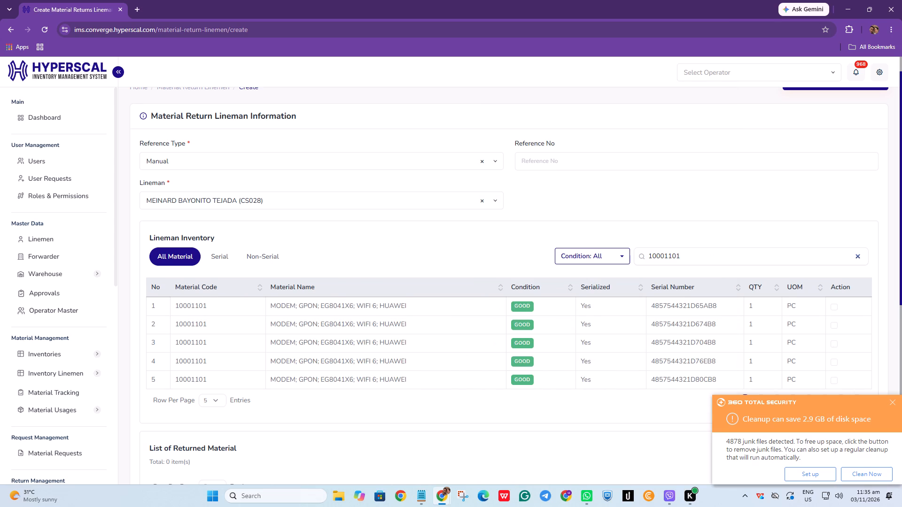
pyautogui.moveTo(701, 256); pyautogui.dragTo(497, 251)
pyautogui.press('BackSpace')
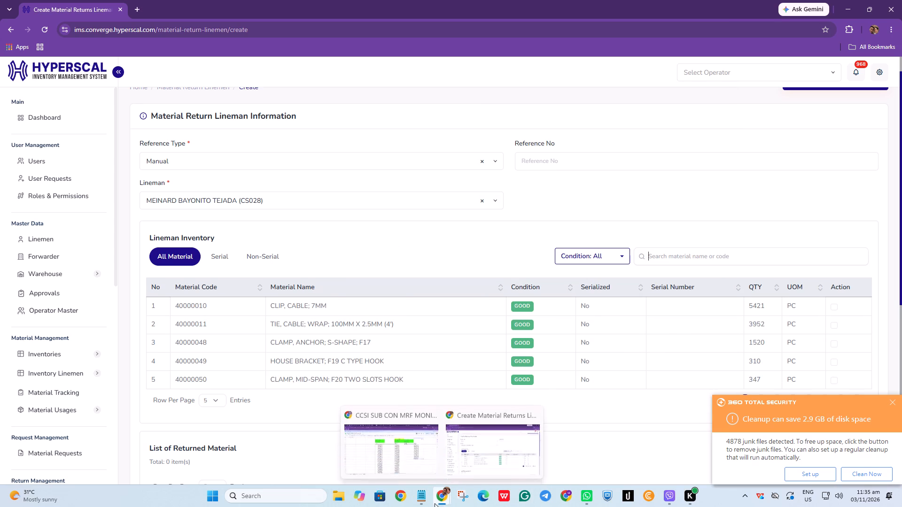
# Dismiss the 360 Total Security cleanup notification.
pyautogui.click(891, 404)
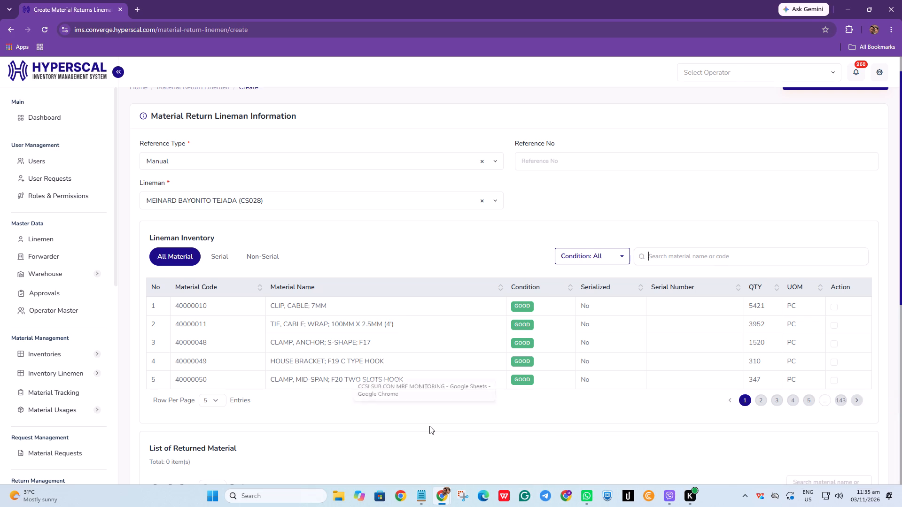
# Switch to Facebook, read the latest messages in the unread one-to-one Messenger chat below the top group chat, and close it.
pyautogui.hotkey('alt', 'Tab')
pyautogui.hotkey('alt', 'Tab')
pyautogui.hotkey('alt', 'Tab')
pyautogui.hotkey('alt', 'Tab')
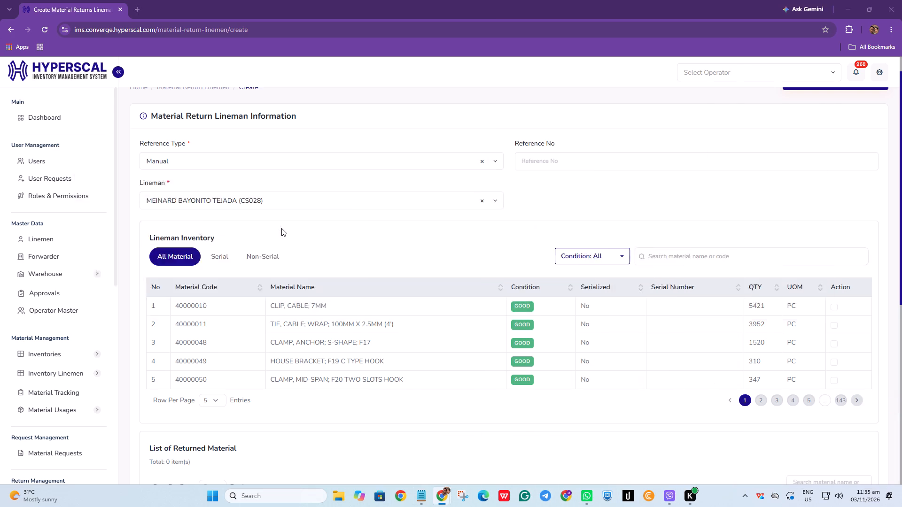
pyautogui.click(69, 8)
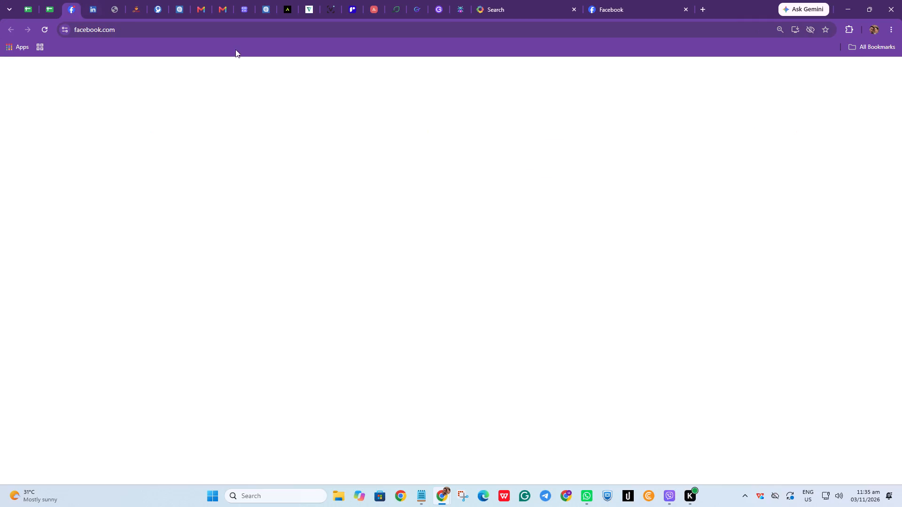
pyautogui.click(848, 66)
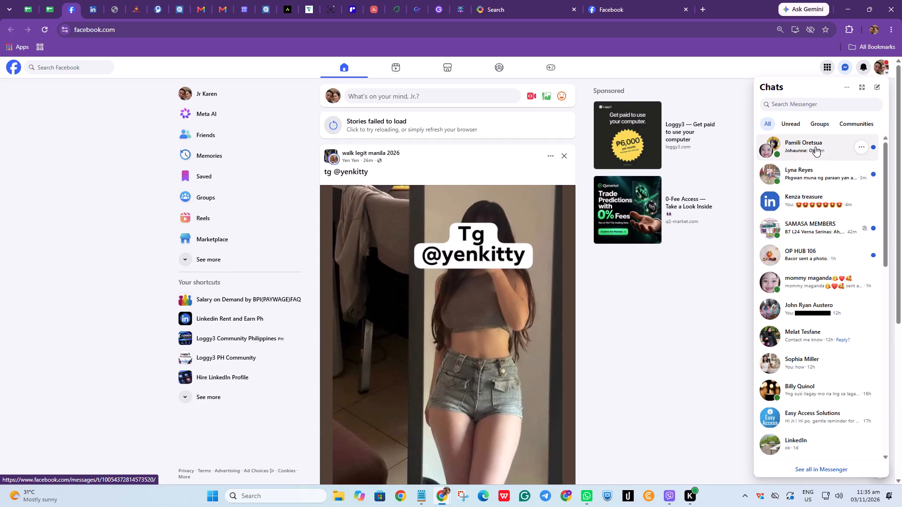
pyautogui.click(807, 177)
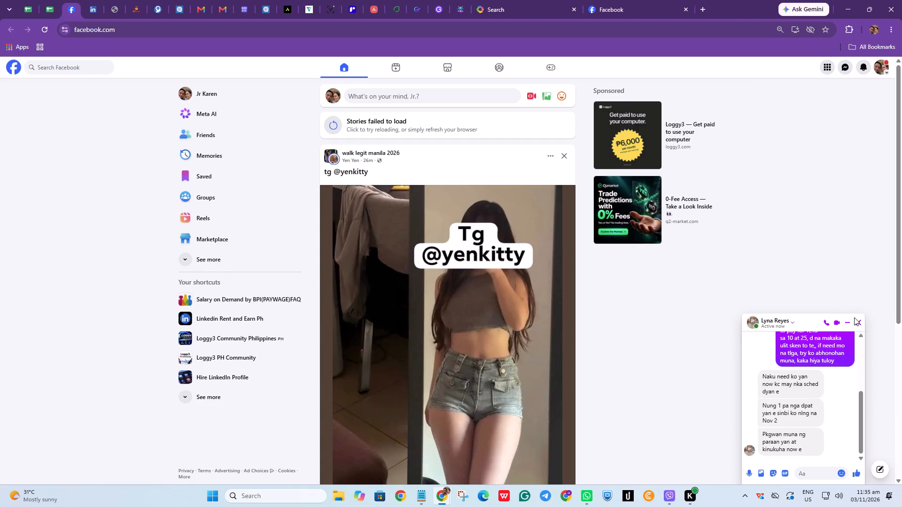
pyautogui.click(859, 321)
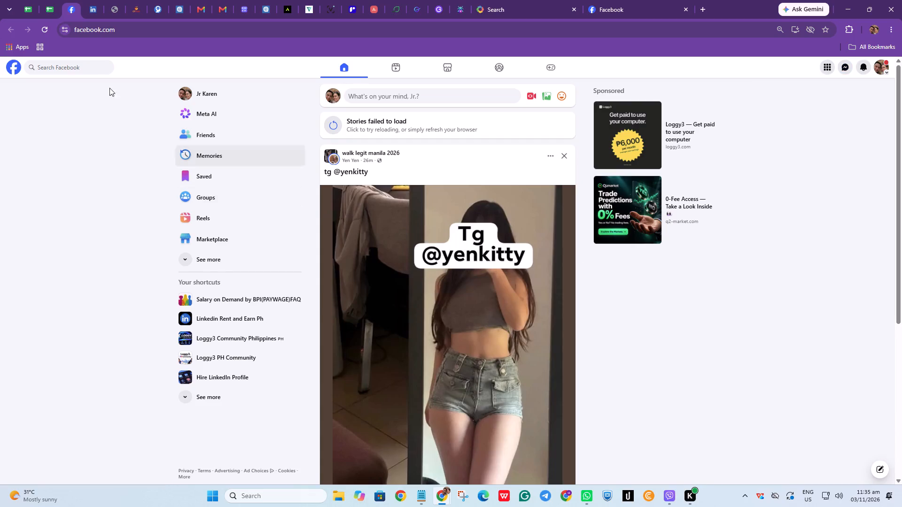
pyautogui.click(27, 8)
pyautogui.click(48, 6)
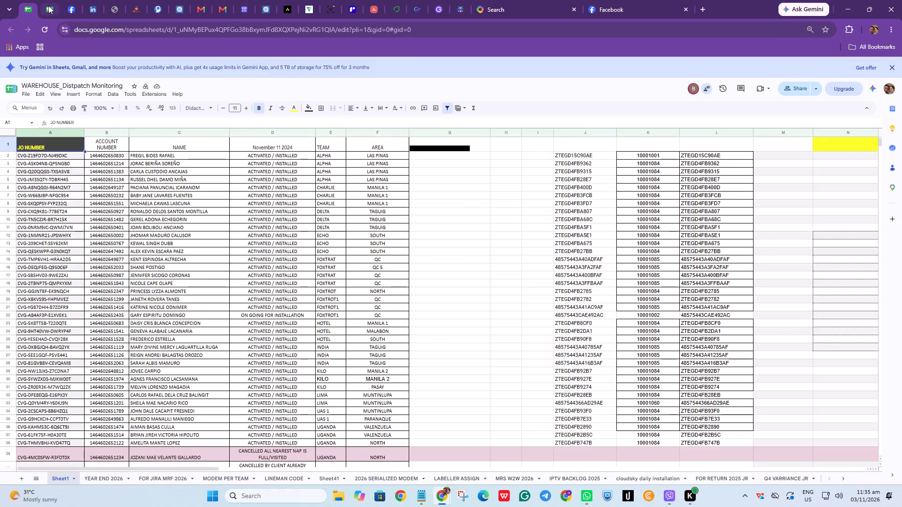
pyautogui.scroll(10, 696, 284)
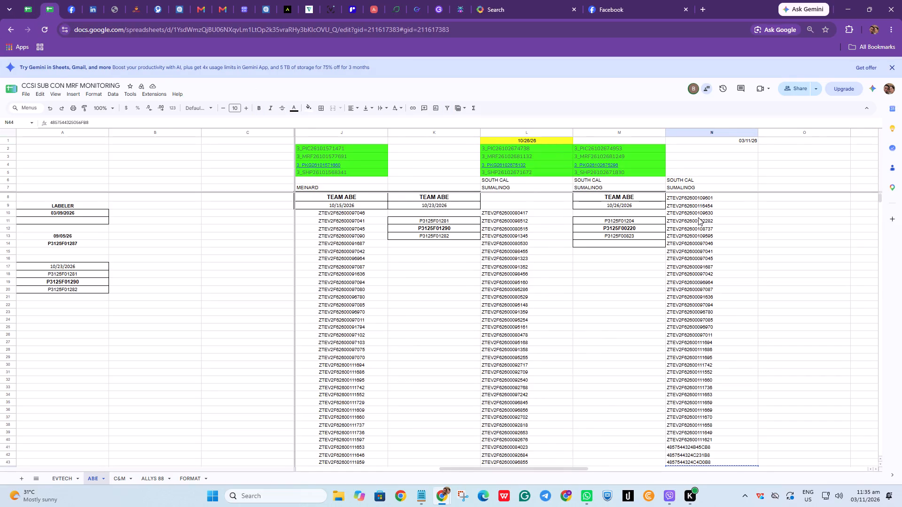
pyautogui.click(697, 198)
pyautogui.hotkey('ctrl', 'c')
pyautogui.scroll(1, 696, 200)
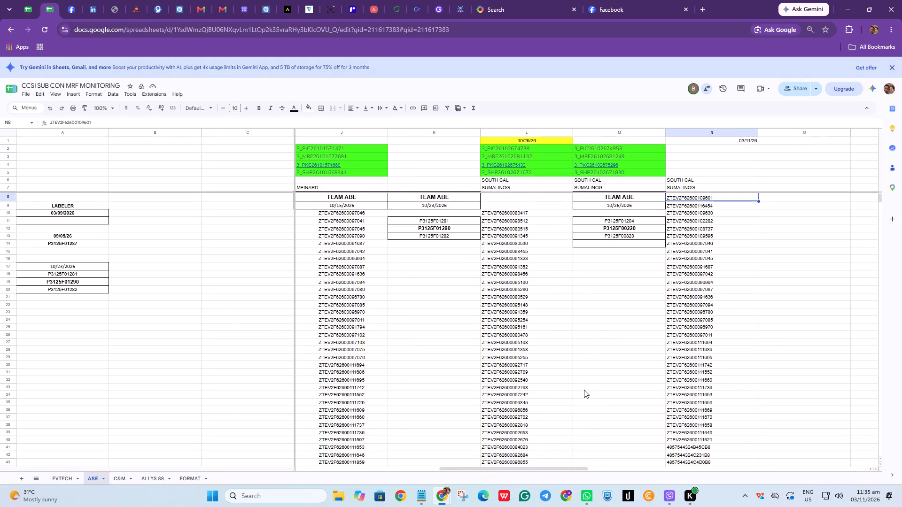
pyautogui.hotkey('alt', 'Tab')
pyautogui.hotkey('ctrl', 'v')
pyautogui.keyDown('ctrl'); pyautogui.rightClick(671, 256); pyautogui.keyUp('ctrl')
pyautogui.moveTo(669, 264); pyautogui.dragTo(661, 292, button='right')
pyautogui.rightClick(802, 329)
pyautogui.click(835, 307)
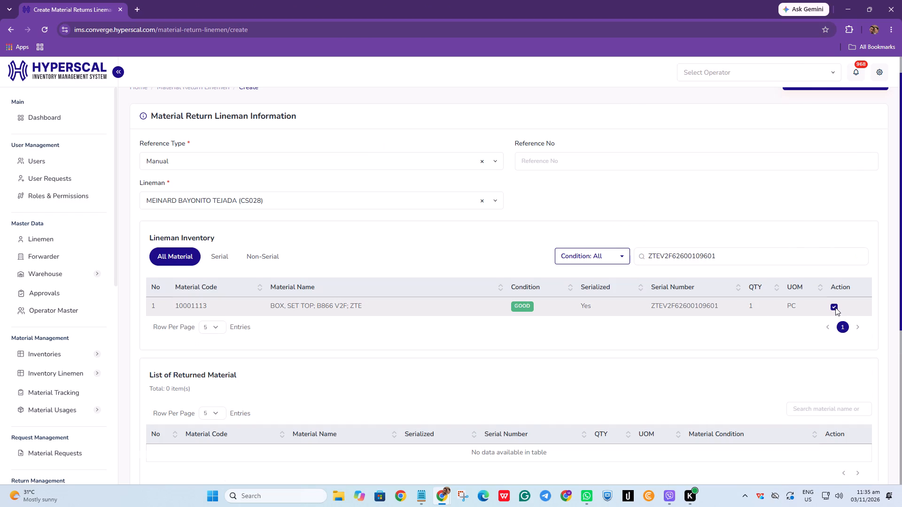
pyautogui.hotkey('alt', 'Tab')
pyautogui.click(704, 206)
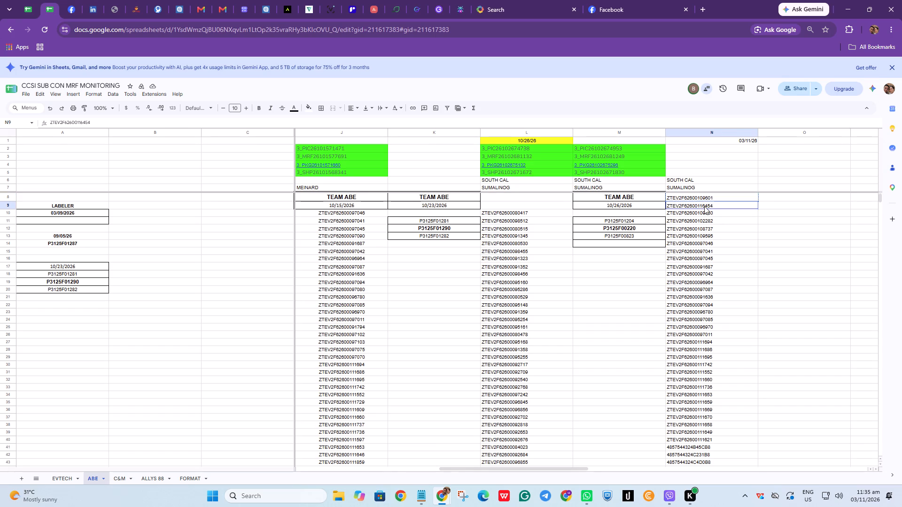
pyautogui.hotkey('ctrl', 'c')
pyautogui.hotkey('alt', 'Tab')
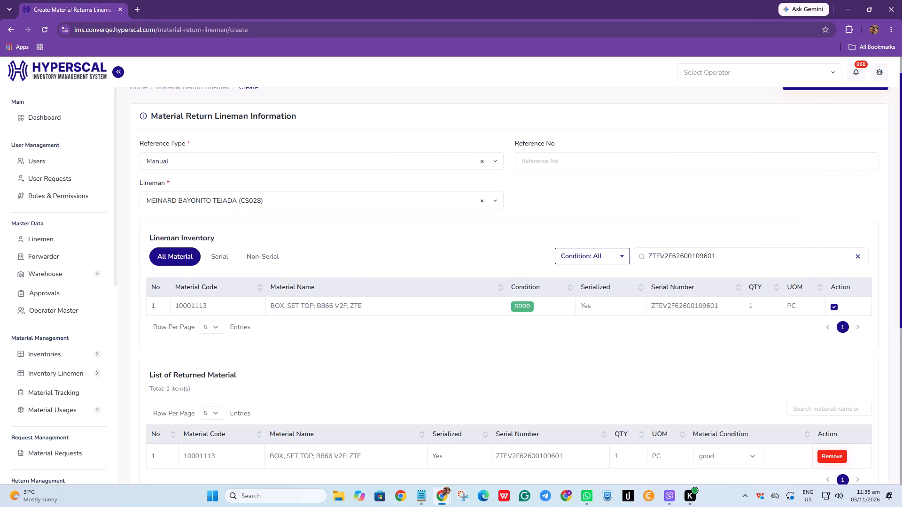
pyautogui.moveTo(789, 262); pyautogui.dragTo(642, 262)
pyautogui.hotkey('ctrl', 'v')
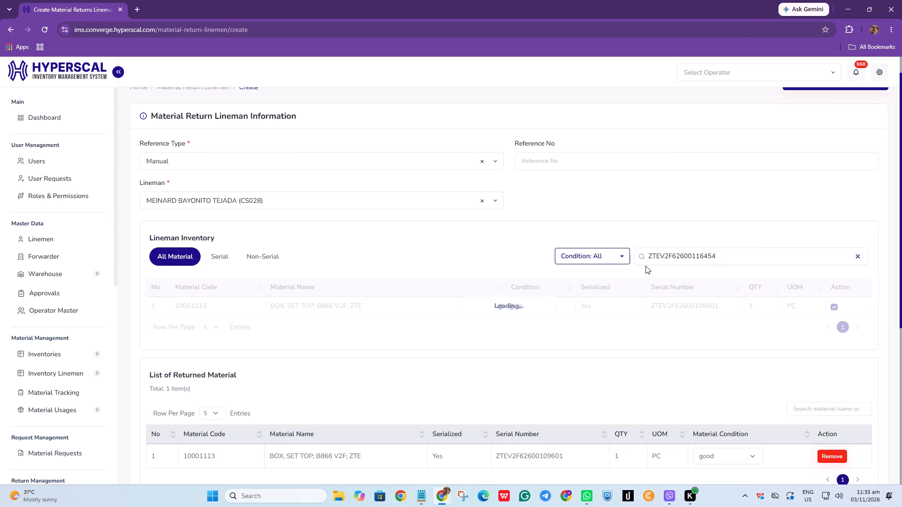
pyautogui.click(830, 307)
pyautogui.click(833, 306)
pyautogui.hotkey('alt', 'Tab')
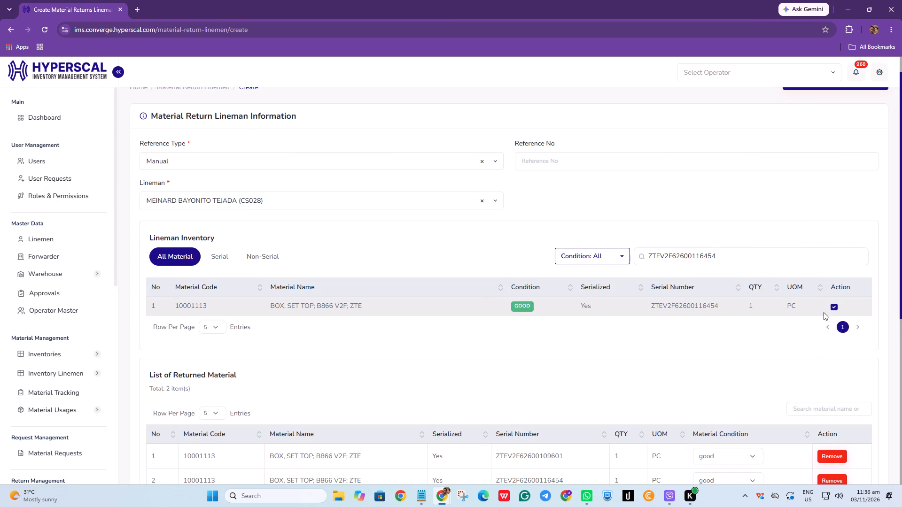
pyautogui.click(690, 210)
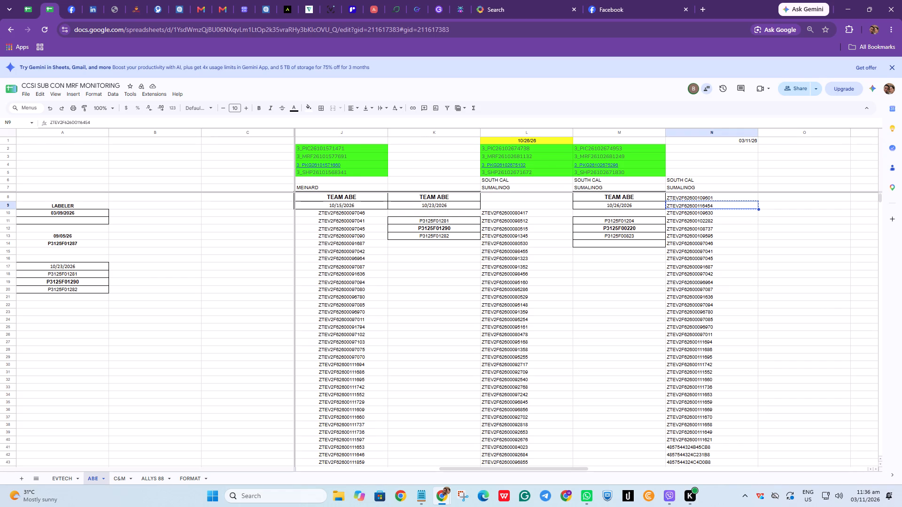
pyautogui.hotkey('ctrl', 'c')
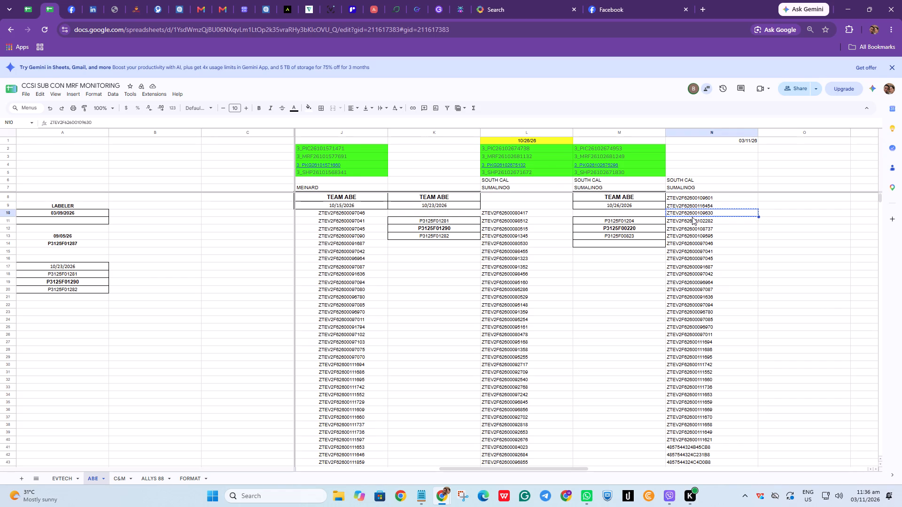
pyautogui.hotkey('alt', 'Tab')
pyautogui.moveTo(731, 258); pyautogui.dragTo(728, 256)
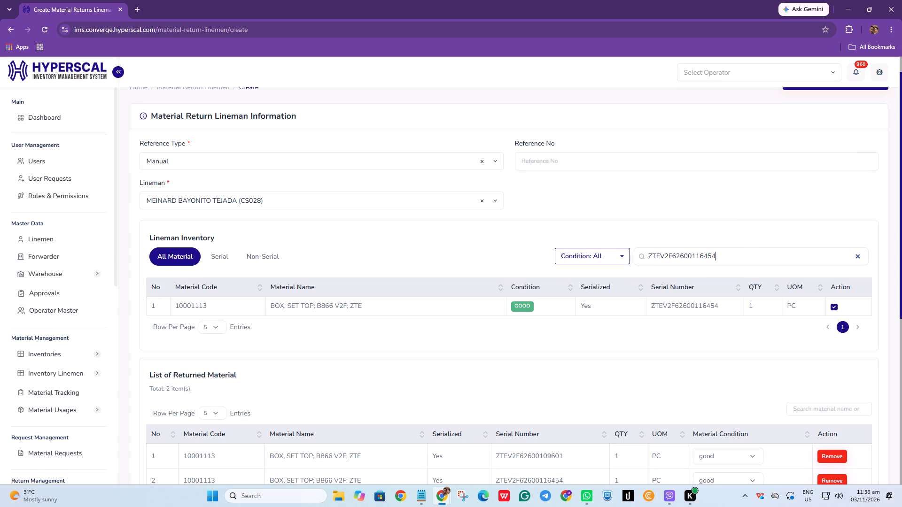
pyautogui.moveTo(728, 256); pyautogui.dragTo(581, 245)
pyautogui.hotkey('ctrl', 'v')
pyautogui.click(835, 311)
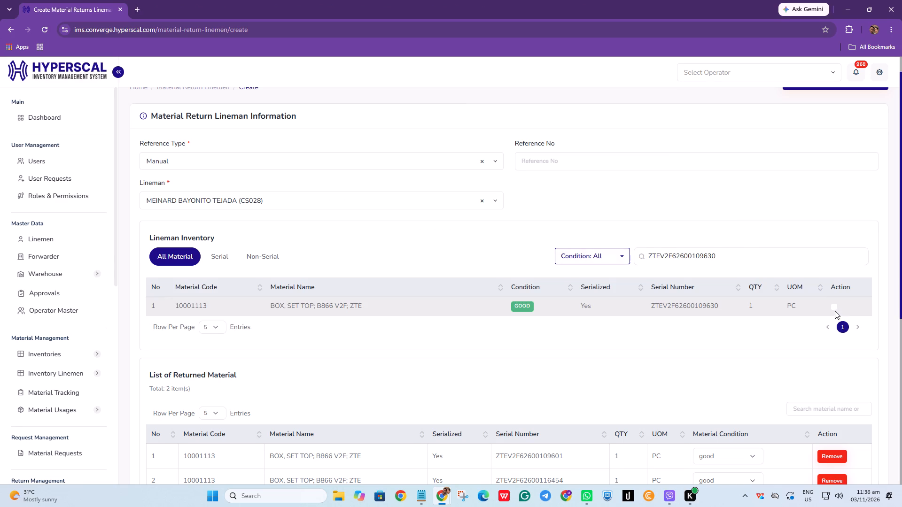
pyautogui.click(835, 307)
pyautogui.hotkey('alt', 'Tab')
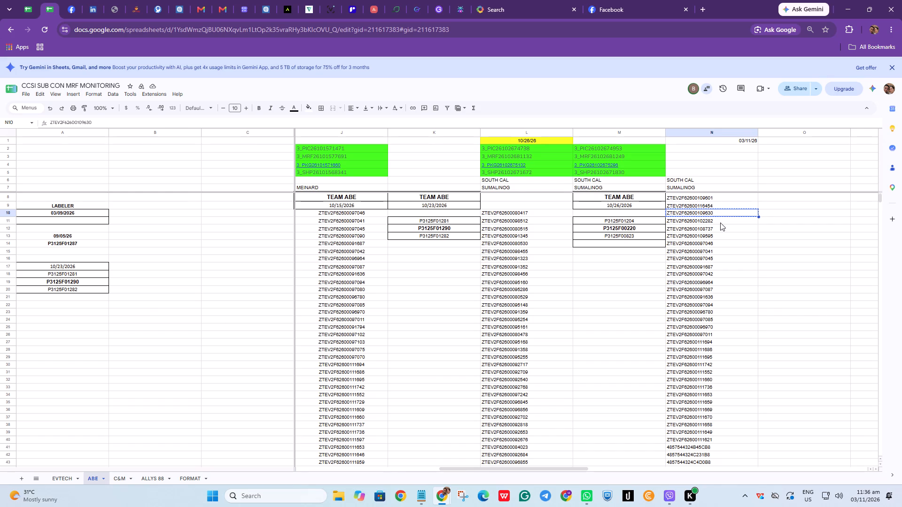
pyautogui.click(720, 223)
pyautogui.hotkey('ctrl', 'c')
pyautogui.hotkey('alt', 'Tab')
pyautogui.moveTo(763, 256); pyautogui.dragTo(624, 253)
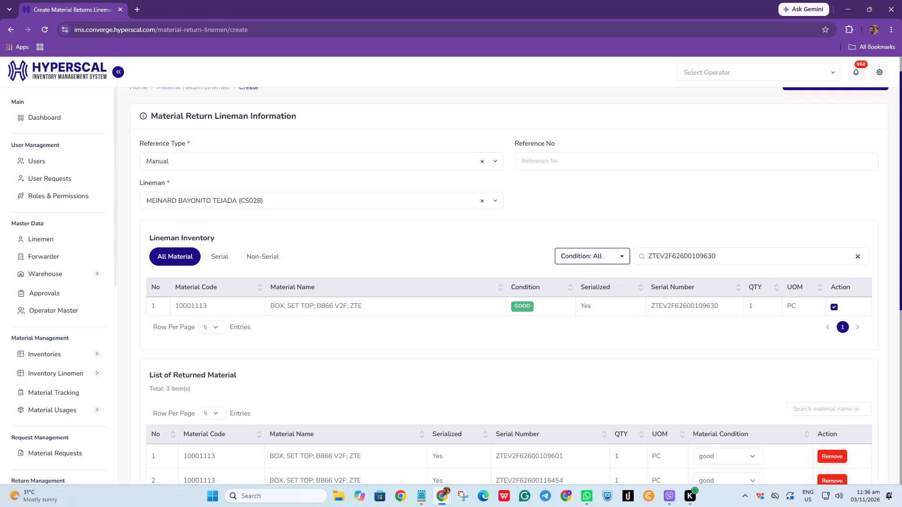
pyautogui.moveTo(624, 253); pyautogui.dragTo(619, 252)
pyautogui.hotkey('ctrl', 'v')
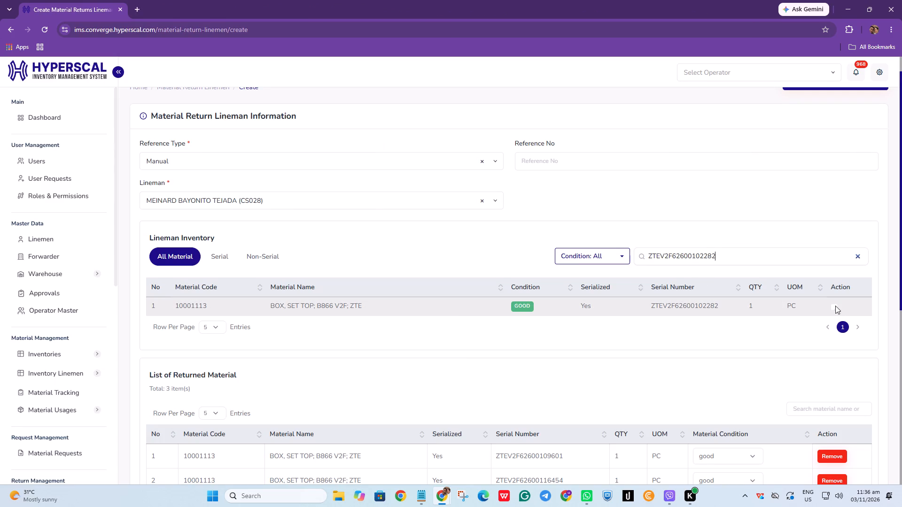
pyautogui.click(835, 306)
pyautogui.hotkey('alt', 'Tab')
pyautogui.click(700, 227)
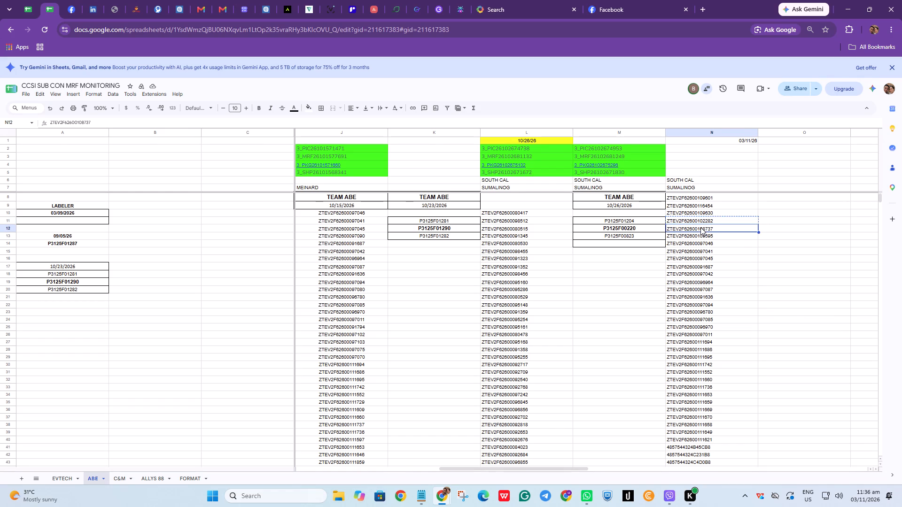
pyautogui.hotkey('ctrl', 'c')
pyautogui.hotkey('alt', 'Tab')
pyautogui.moveTo(761, 259); pyautogui.dragTo(694, 256)
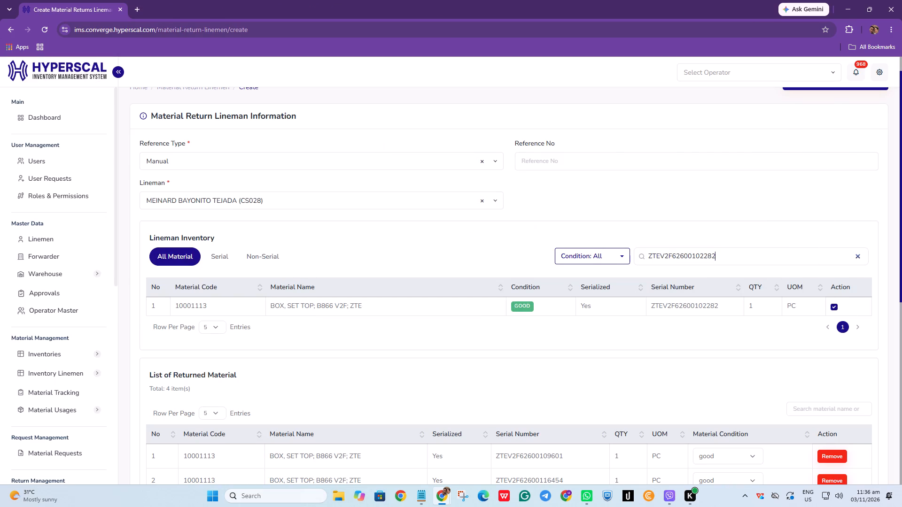
pyautogui.moveTo(694, 256); pyautogui.dragTo(598, 254)
pyautogui.hotkey('ctrl', 'v')
pyautogui.click(836, 306)
pyautogui.hotkey('alt', 'Tab')
pyautogui.click(730, 239)
pyautogui.hotkey('ctrl', 'c')
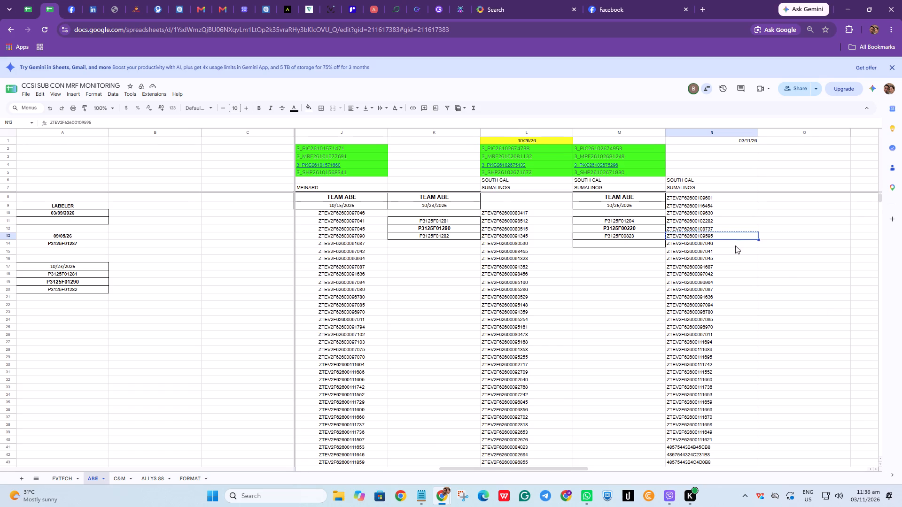
pyautogui.hotkey('alt', 'Tab')
pyautogui.doubleClick(750, 258)
pyautogui.hotkey('ctrl', 'v')
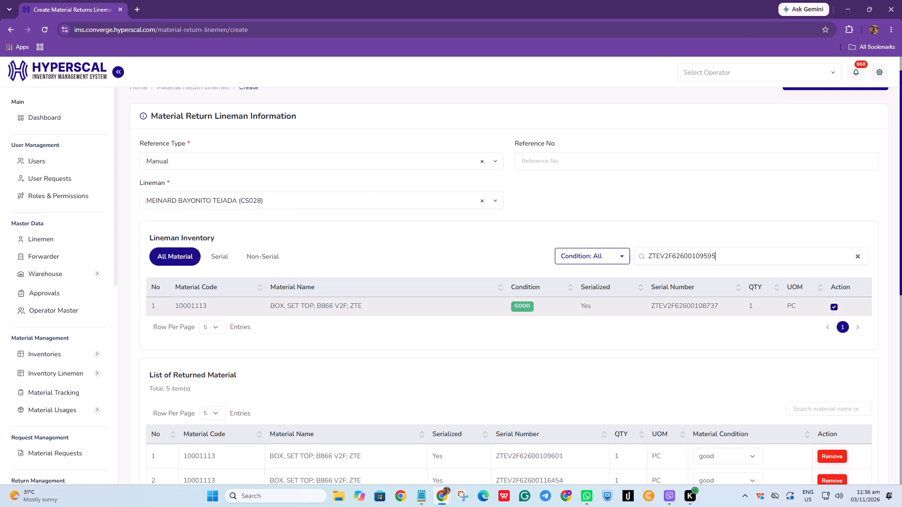
pyautogui.click(835, 308)
pyautogui.hotkey('alt', 'Tab')
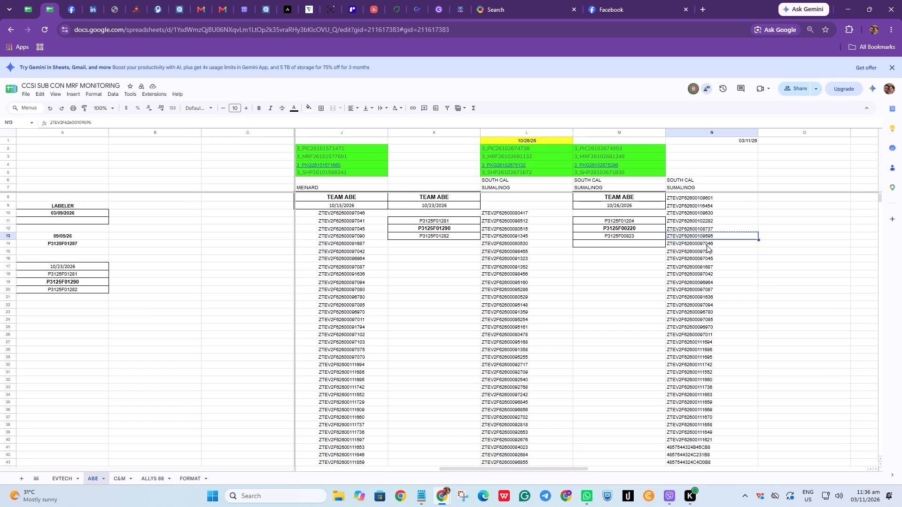
pyautogui.click(707, 245)
pyautogui.hotkey('ctrl', 'c')
pyautogui.hotkey('alt', 'Tab')
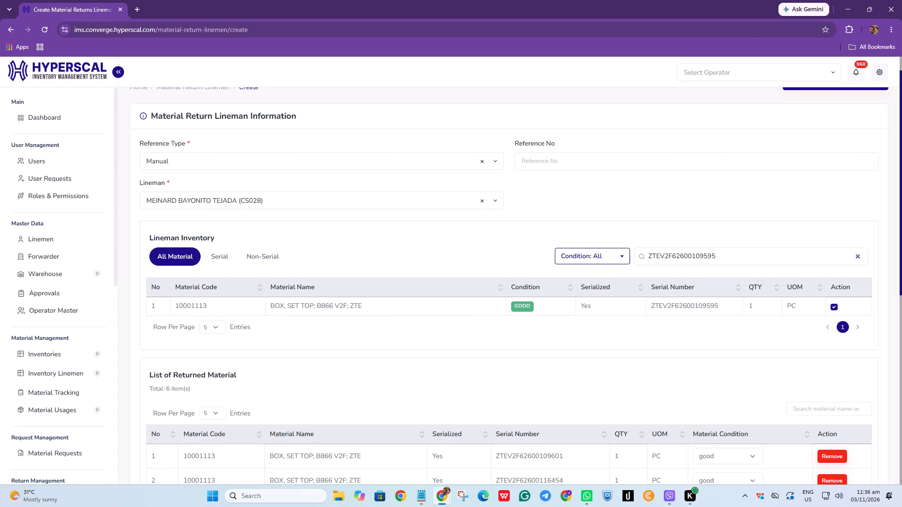
pyautogui.doubleClick(726, 256)
pyautogui.hotkey('ctrl', 'v')
pyautogui.click(833, 307)
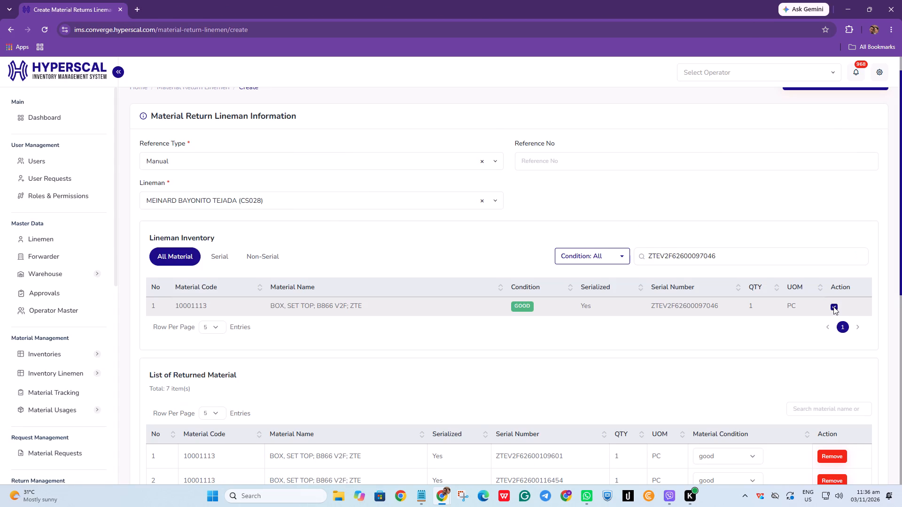
pyautogui.hotkey('alt', 'Tab')
pyautogui.click(699, 253)
pyautogui.hotkey('ctrl', 'c')
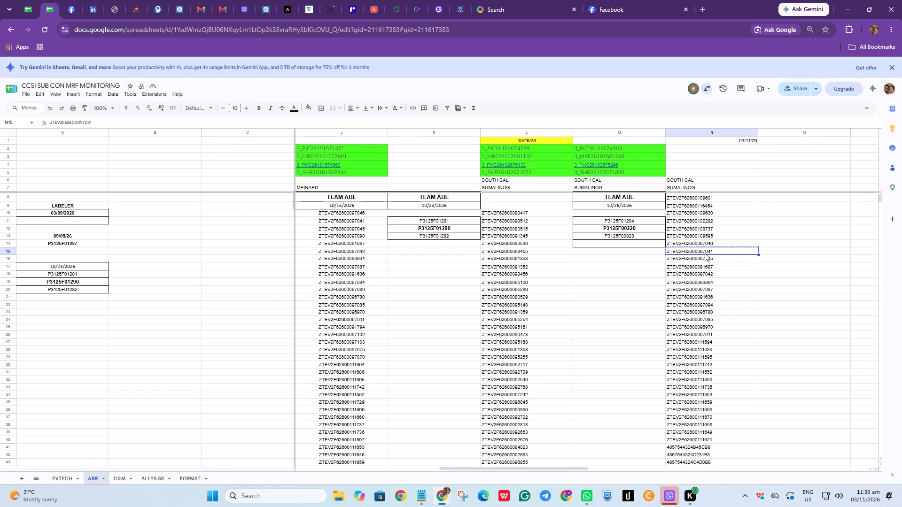
pyautogui.hotkey('alt', 'Tab')
pyautogui.doubleClick(733, 259)
pyautogui.hotkey('ctrl', 'v')
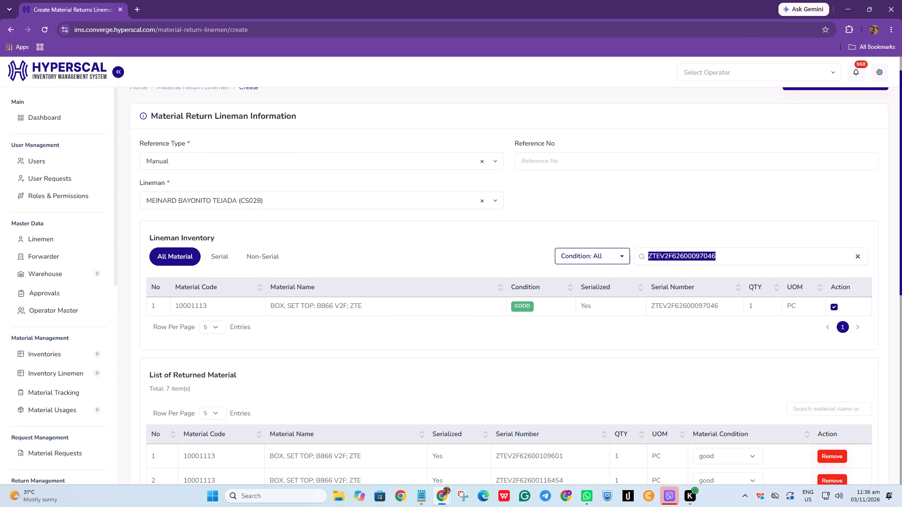
pyautogui.click(837, 307)
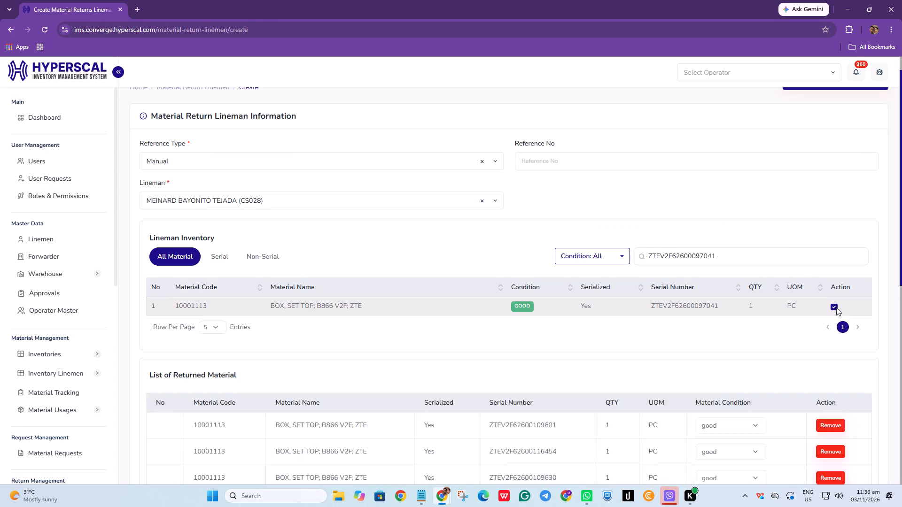
pyautogui.hotkey('alt', 'Tab')
pyautogui.click(709, 258)
pyautogui.hotkey('ctrl', 'c')
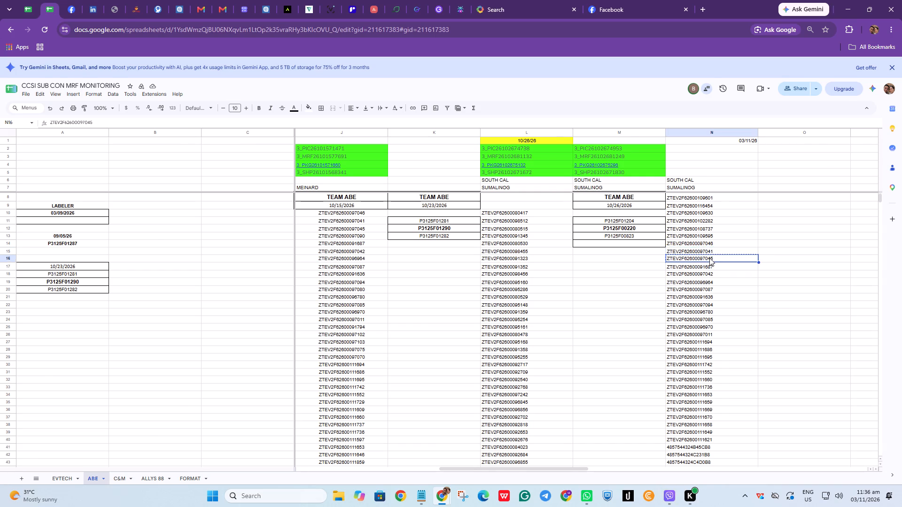
pyautogui.hotkey('alt', 'Tab')
pyautogui.doubleClick(726, 250)
pyautogui.hotkey('ctrl', 'v')
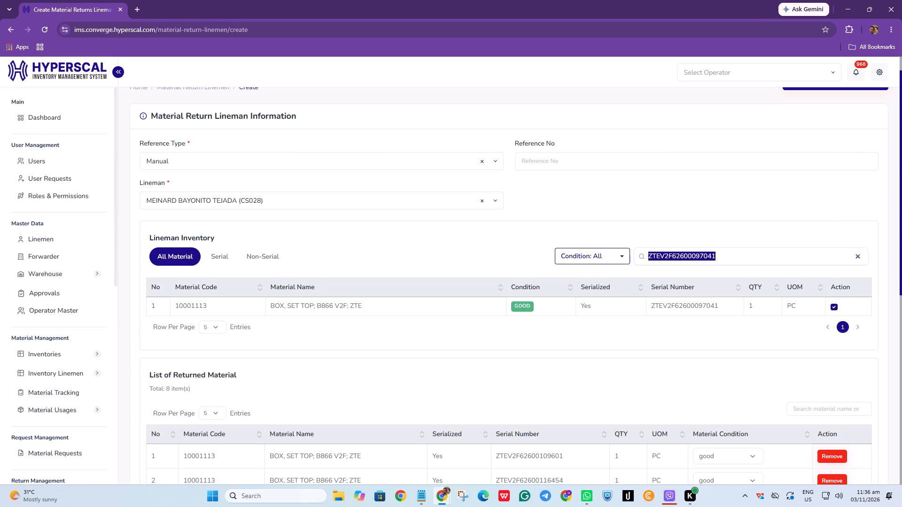
pyautogui.click(835, 310)
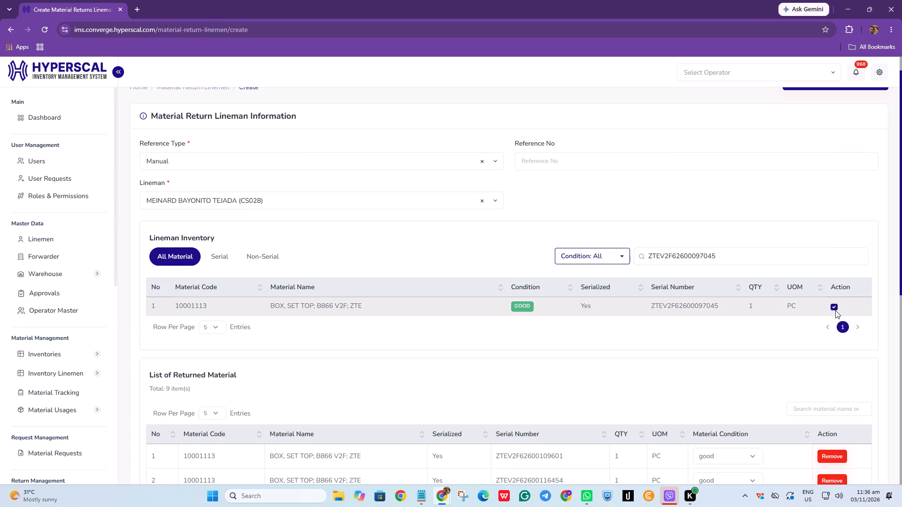
pyautogui.hotkey('alt', 'Tab')
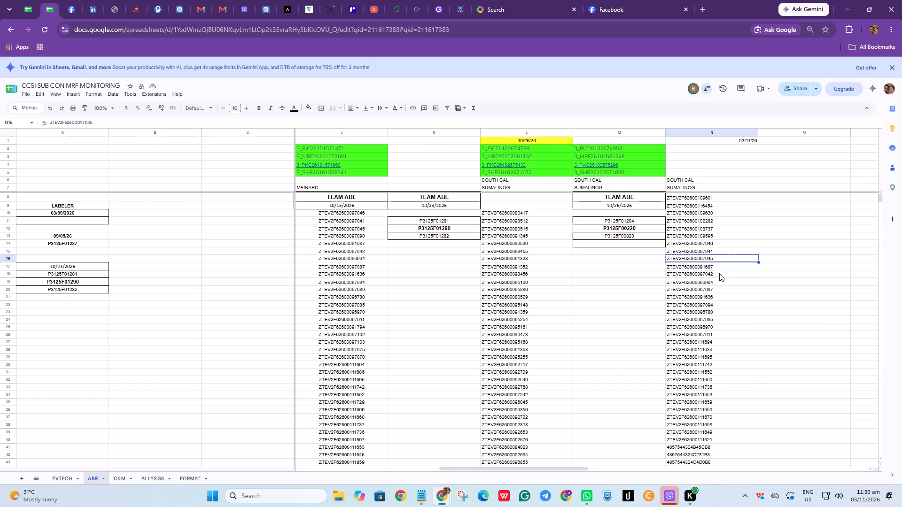
pyautogui.click(719, 269)
pyautogui.hotkey('ctrl', 'c')
pyautogui.hotkey('alt', 'Tab')
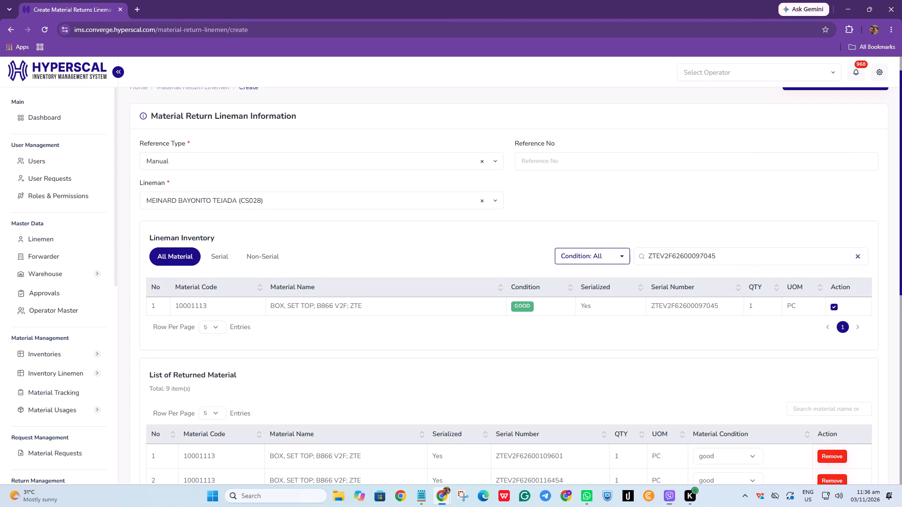
pyautogui.doubleClick(740, 256)
pyautogui.hotkey('ctrl', 'v')
pyautogui.click(832, 307)
pyautogui.hotkey('alt', 'Tab')
pyautogui.click(724, 276)
pyautogui.hotkey('ctrl', 'c')
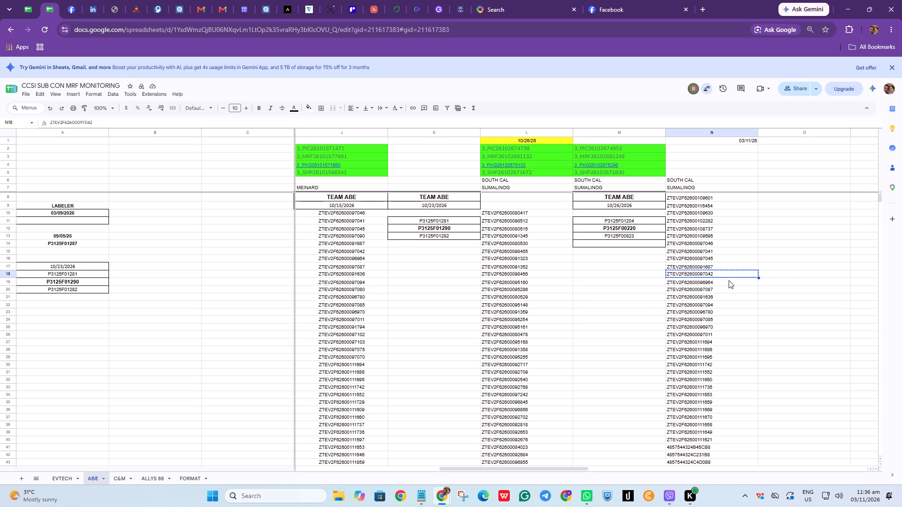
pyautogui.hotkey('alt', 'Tab')
pyautogui.doubleClick(736, 259)
pyautogui.hotkey('ctrl', 'v')
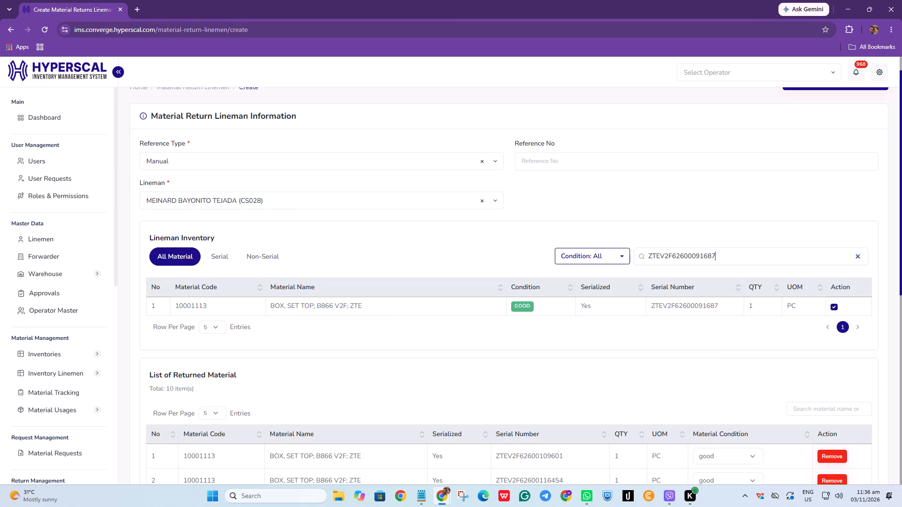
pyautogui.click(835, 310)
pyautogui.hotkey('alt', 'Tab')
pyautogui.click(739, 281)
pyautogui.hotkey('ctrl', 'c')
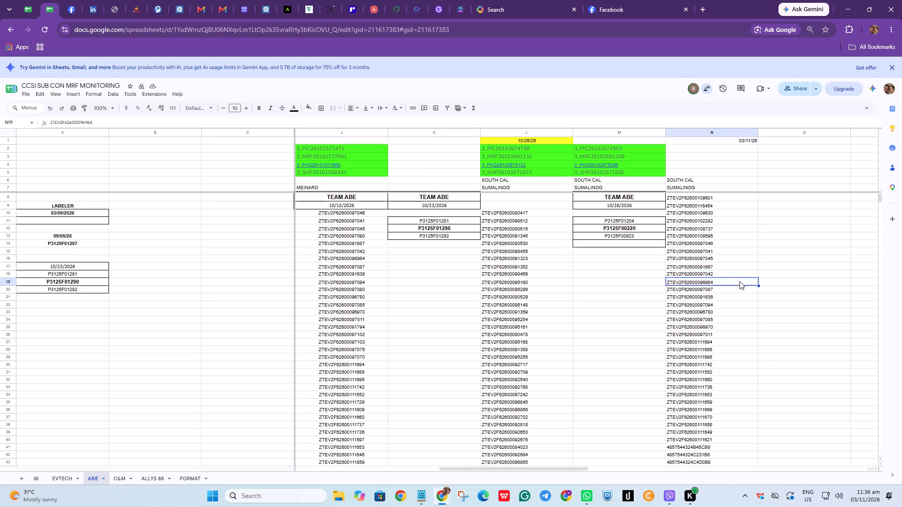
pyautogui.hotkey('alt', 'Tab')
pyautogui.doubleClick(746, 257)
pyautogui.hotkey('ctrl', 'v')
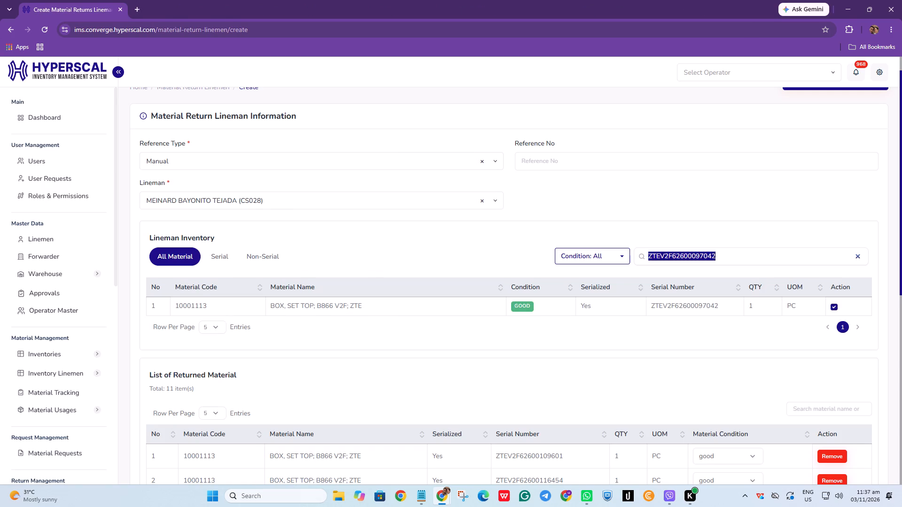
pyautogui.click(834, 307)
pyautogui.hotkey('alt', 'Tab')
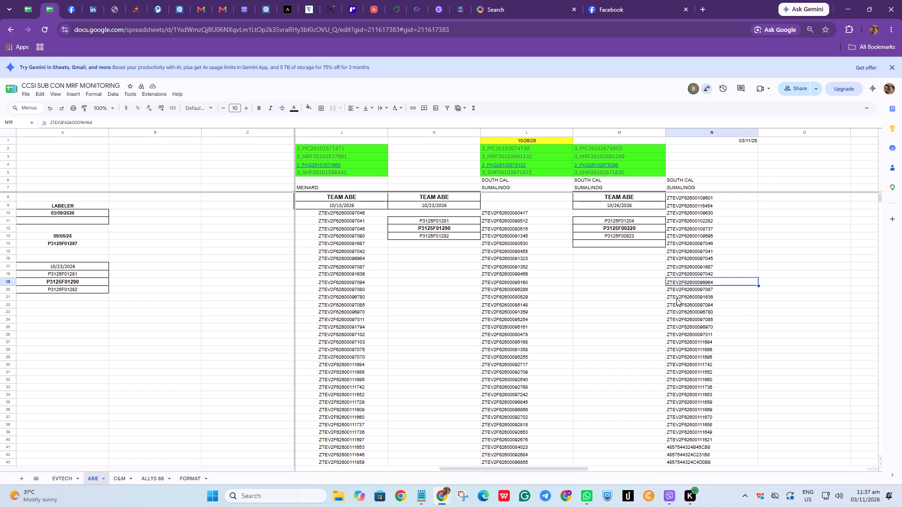
pyautogui.click(688, 290)
pyautogui.hotkey('ctrl', 'c')
pyautogui.hotkey('alt', 'Tab')
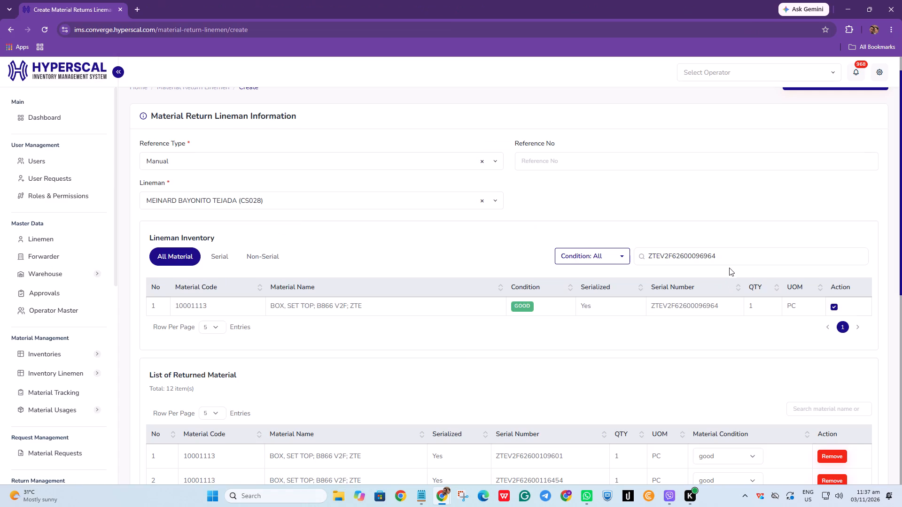
pyautogui.doubleClick(730, 259)
pyautogui.hotkey('ctrl', 'v')
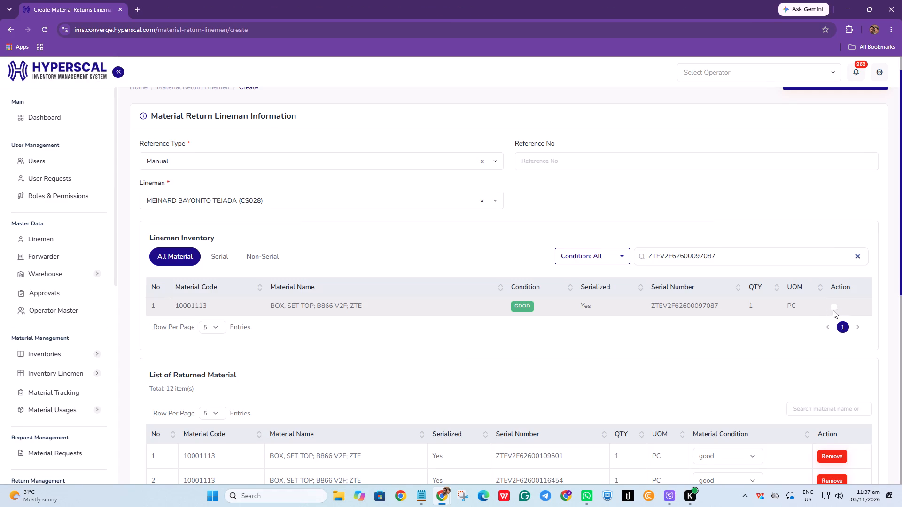
pyautogui.click(833, 310)
pyautogui.hotkey('alt', 'Tab')
pyautogui.click(718, 294)
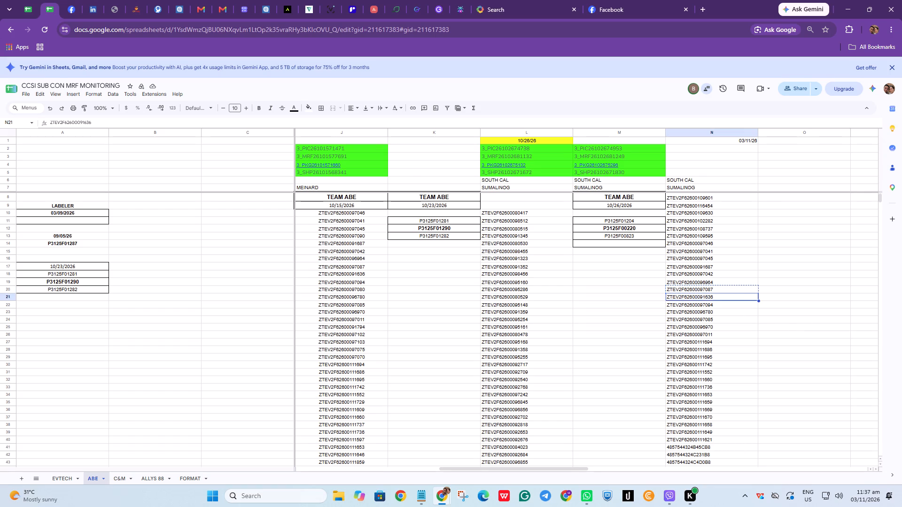
pyautogui.hotkey('ctrl', 'c')
pyautogui.hotkey('alt', 'Tab')
pyautogui.doubleClick(739, 252)
pyautogui.hotkey('ctrl', 'v')
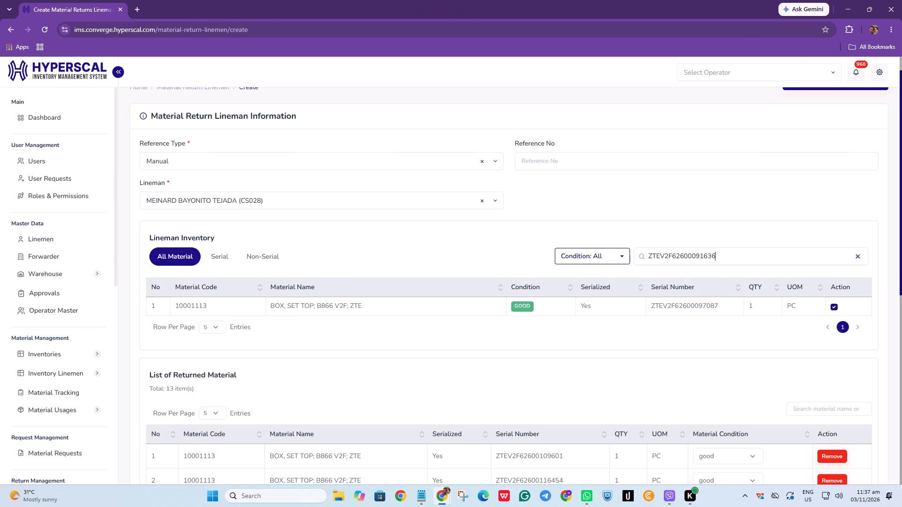
pyautogui.click(835, 308)
pyautogui.hotkey('alt', 'Tab')
pyautogui.click(709, 307)
pyautogui.hotkey('ctrl', 'c')
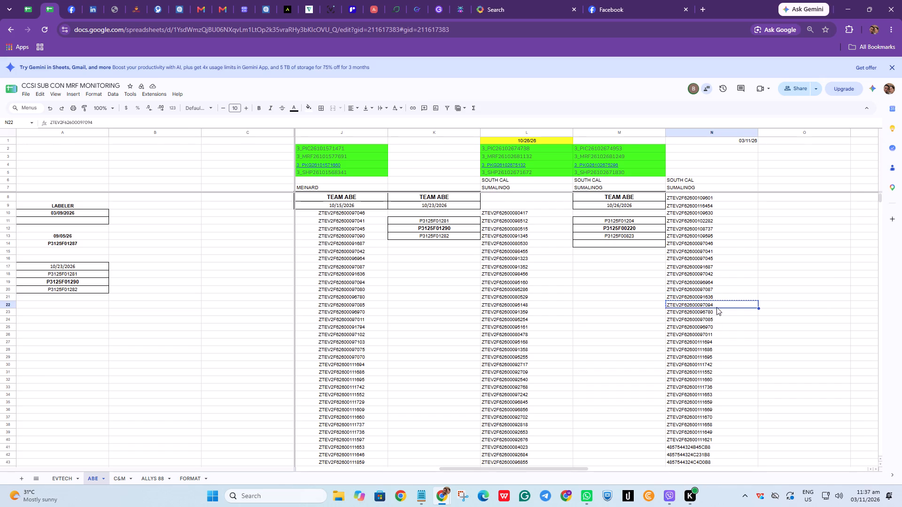
pyautogui.hotkey('alt', 'Tab')
pyautogui.doubleClick(737, 256)
pyautogui.hotkey('ctrl', 'v')
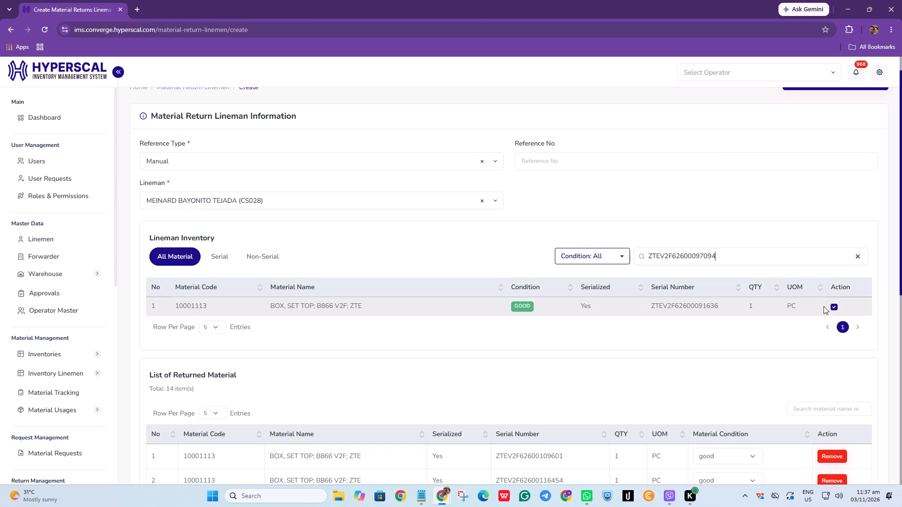
pyautogui.click(834, 307)
pyautogui.hotkey('alt', 'Tab')
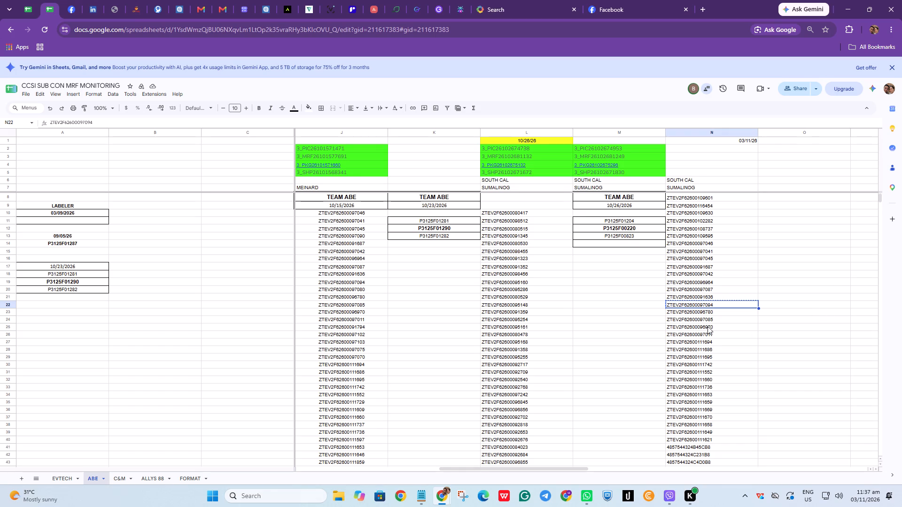
pyautogui.click(707, 312)
pyautogui.hotkey('ctrl', 'c')
pyautogui.hotkey('alt', 'Tab')
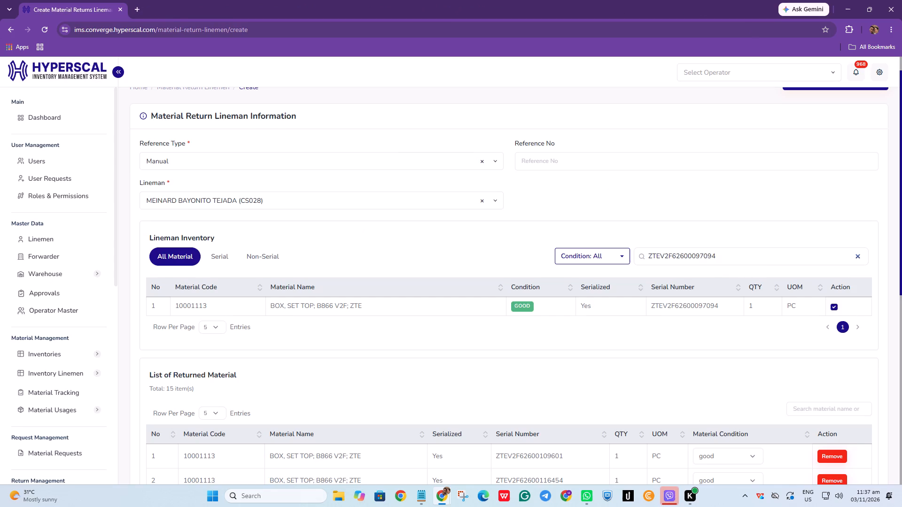
pyautogui.doubleClick(748, 251)
pyautogui.hotkey('ctrl', 'v')
pyautogui.click(833, 309)
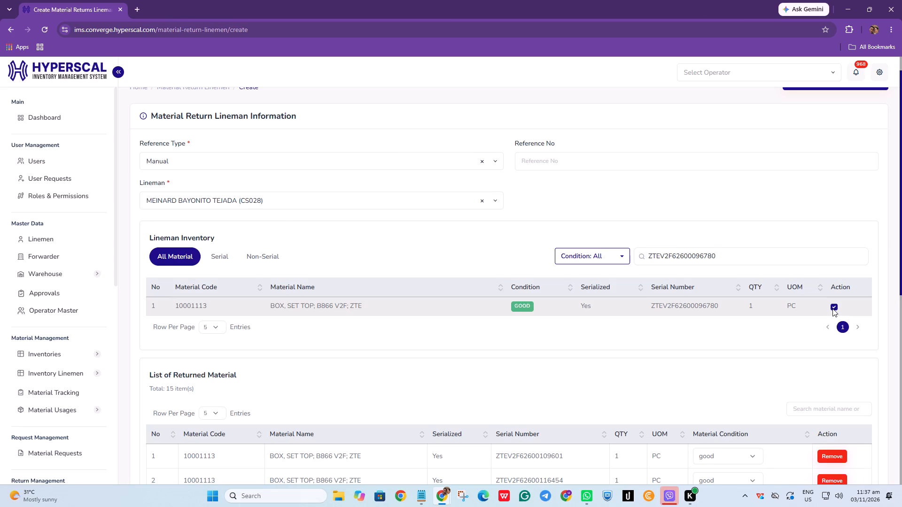
pyautogui.hotkey('alt', 'Tab')
pyautogui.click(718, 323)
pyautogui.hotkey('ctrl', 'c')
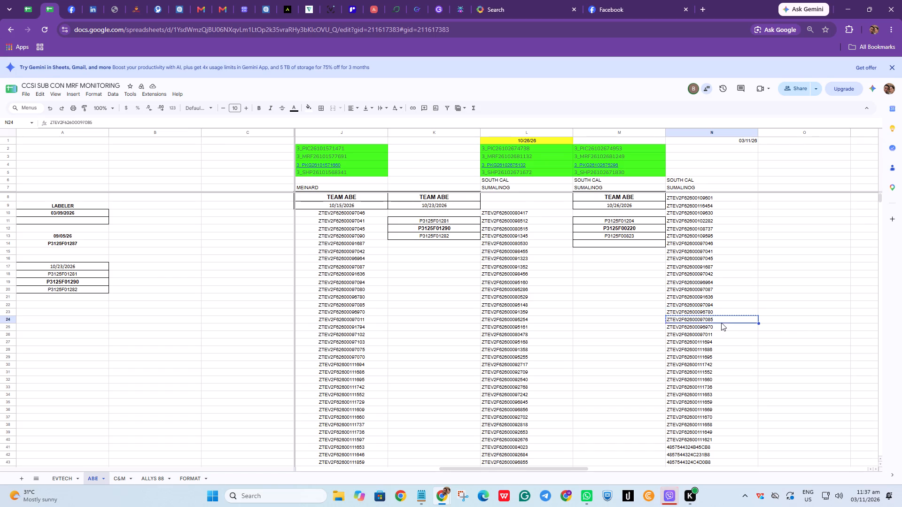
pyautogui.hotkey('alt', 'Tab')
pyautogui.doubleClick(739, 259)
pyautogui.hotkey('ctrl', 'v')
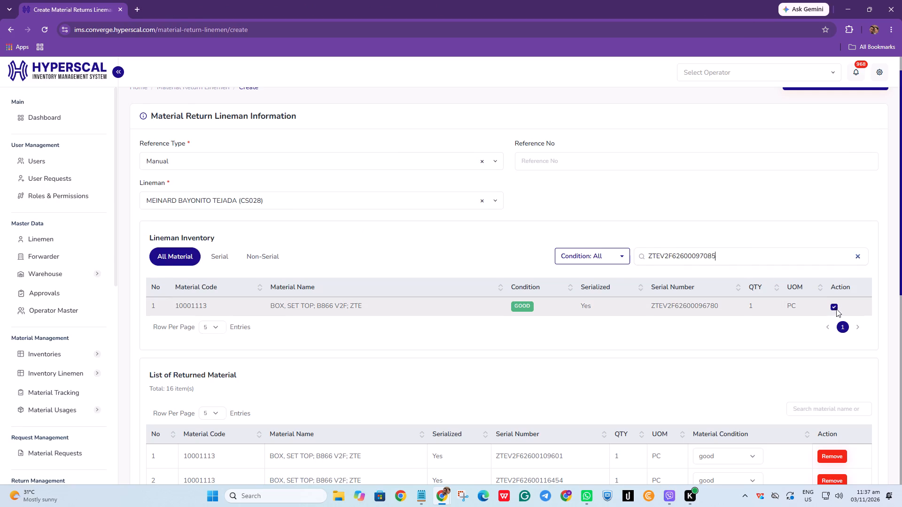
pyautogui.click(835, 309)
pyautogui.hotkey('alt', 'Tab')
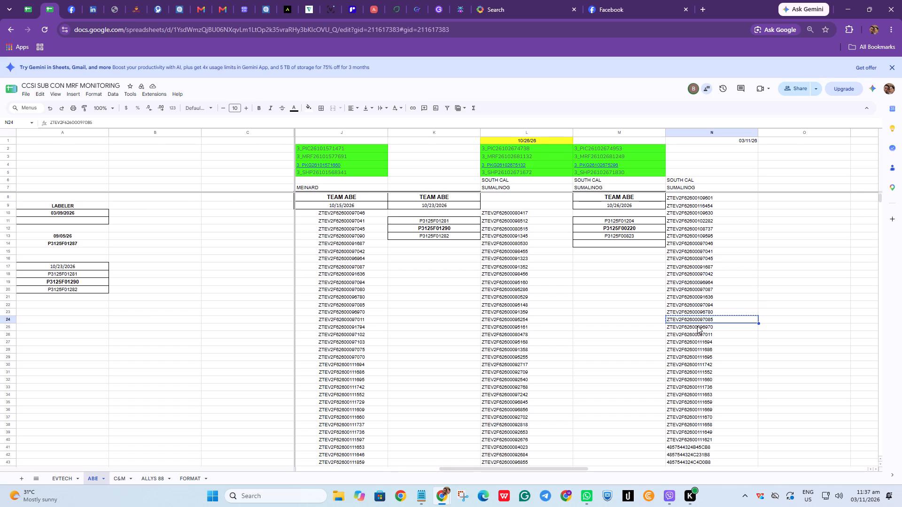
pyautogui.click(697, 326)
pyautogui.hotkey('ctrl', 'c')
pyautogui.hotkey('alt', 'Tab')
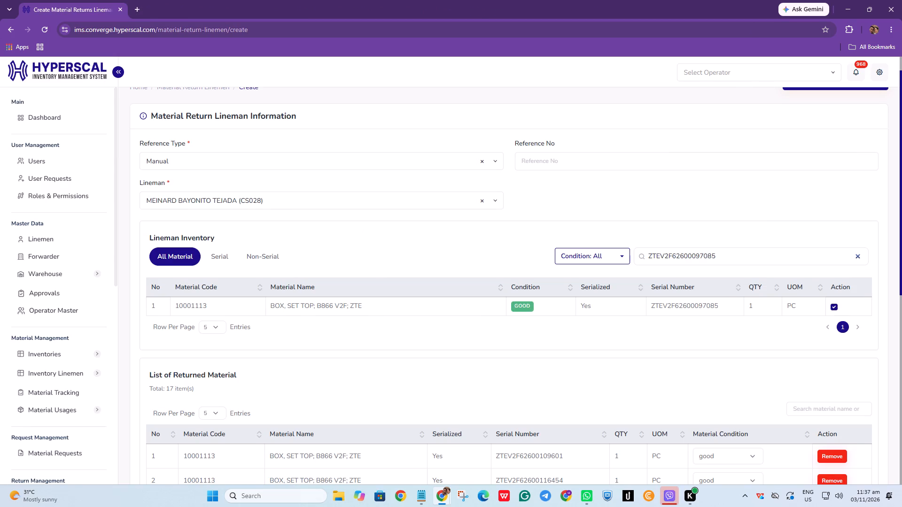
pyautogui.doubleClick(748, 261)
pyautogui.hotkey('ctrl', 'v')
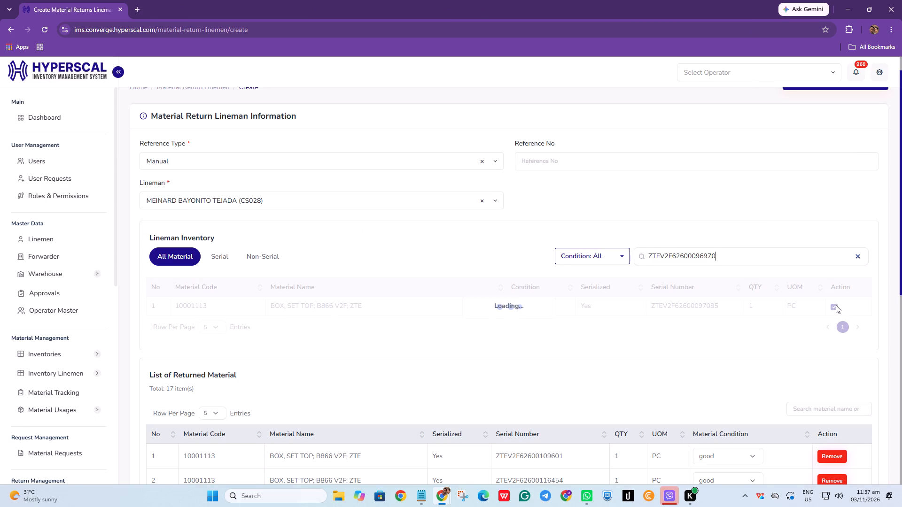
pyautogui.click(836, 305)
pyautogui.hotkey('alt', 'Tab')
pyautogui.click(704, 333)
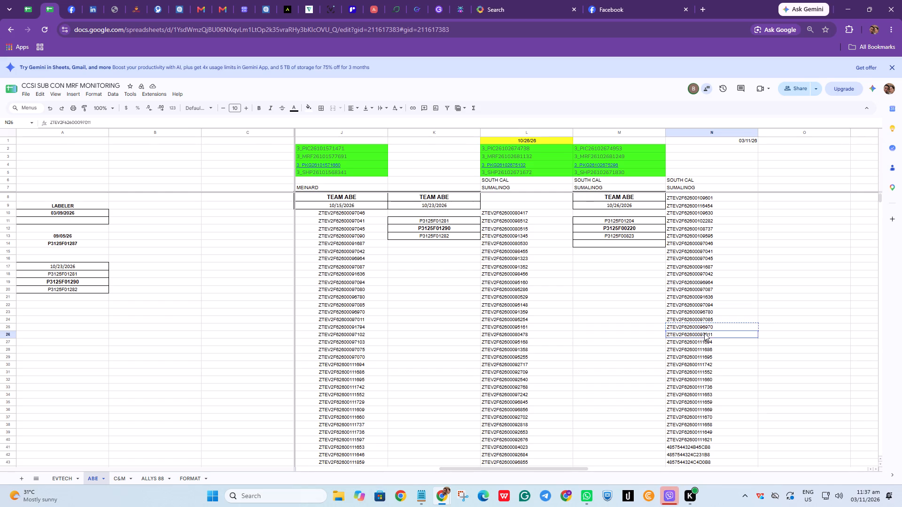
pyautogui.hotkey('ctrl', 'c')
pyautogui.scroll(-2, 715, 332)
pyautogui.hotkey('alt', 'Tab')
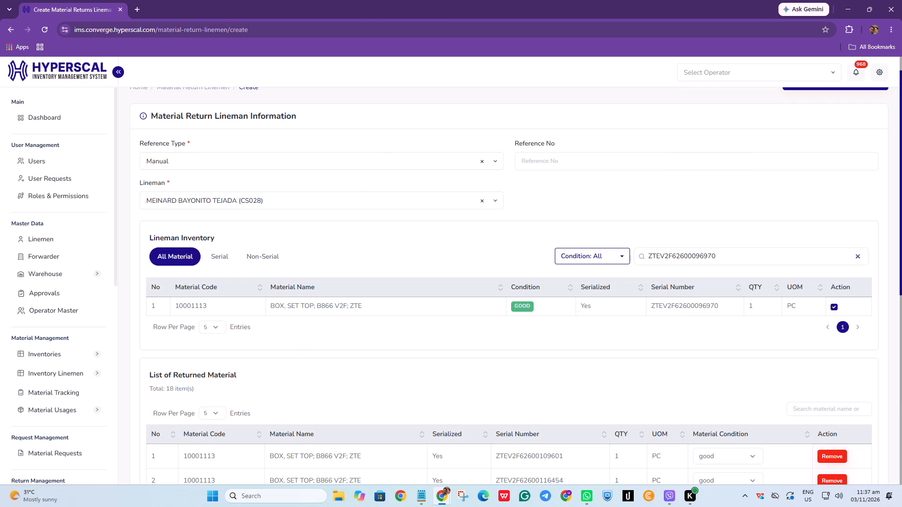
pyautogui.doubleClick(755, 261)
pyautogui.hotkey('ctrl', 'v')
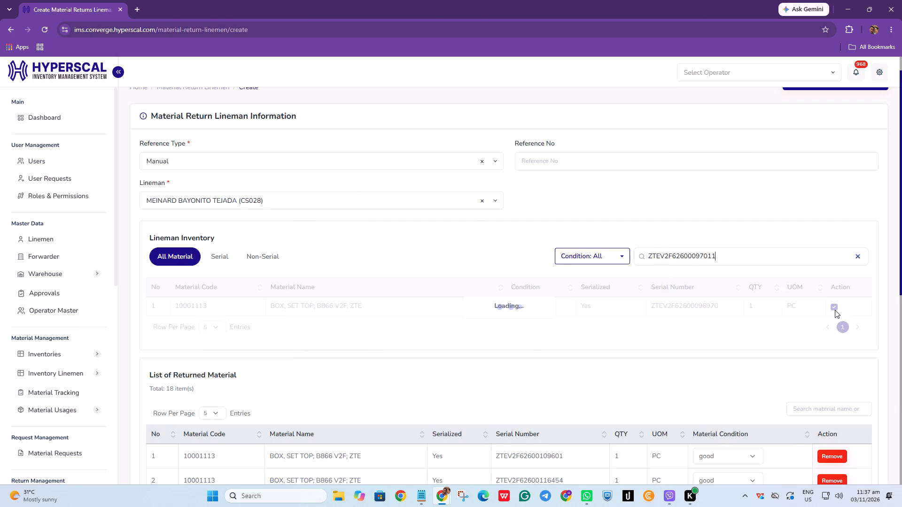
pyautogui.click(835, 310)
pyautogui.hotkey('alt', 'Tab')
pyautogui.click(714, 249)
pyautogui.hotkey('ctrl', 'c')
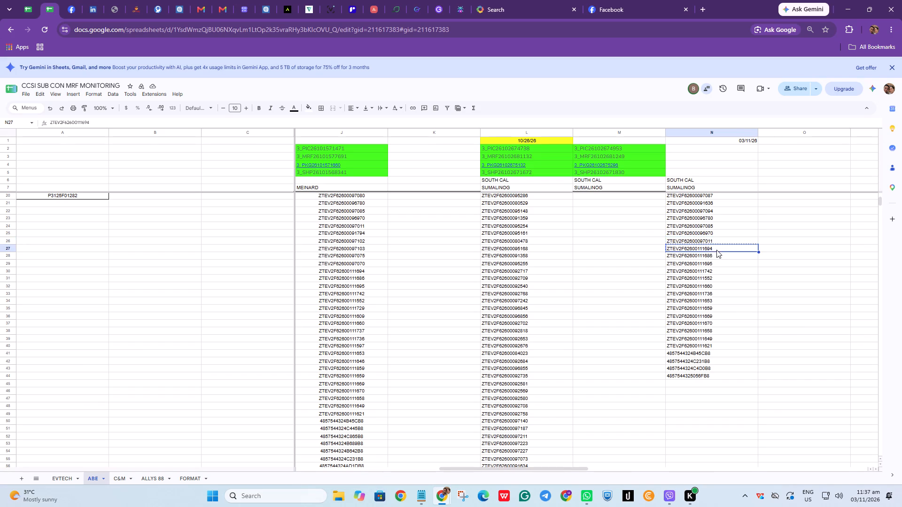
pyautogui.hotkey('alt', 'Tab')
pyautogui.doubleClick(744, 253)
pyautogui.hotkey('ctrl', 'v')
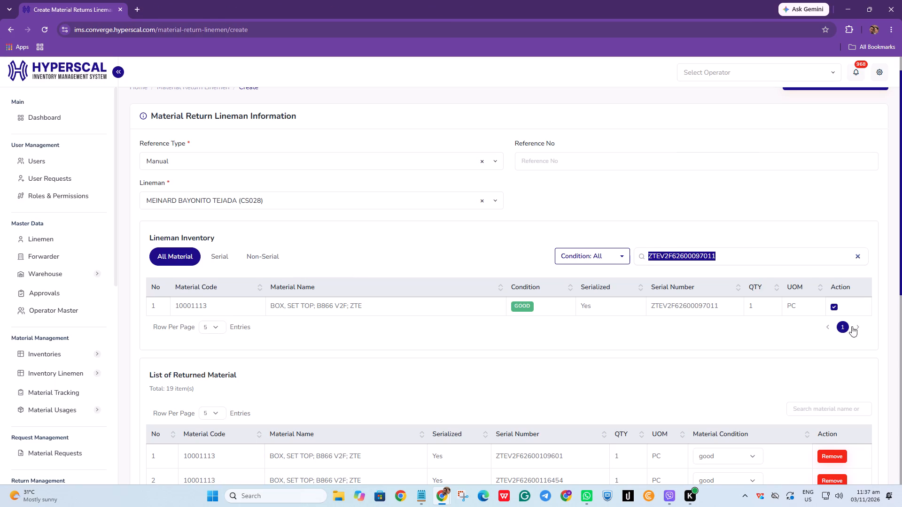
pyautogui.click(833, 309)
pyautogui.hotkey('alt', 'Tab')
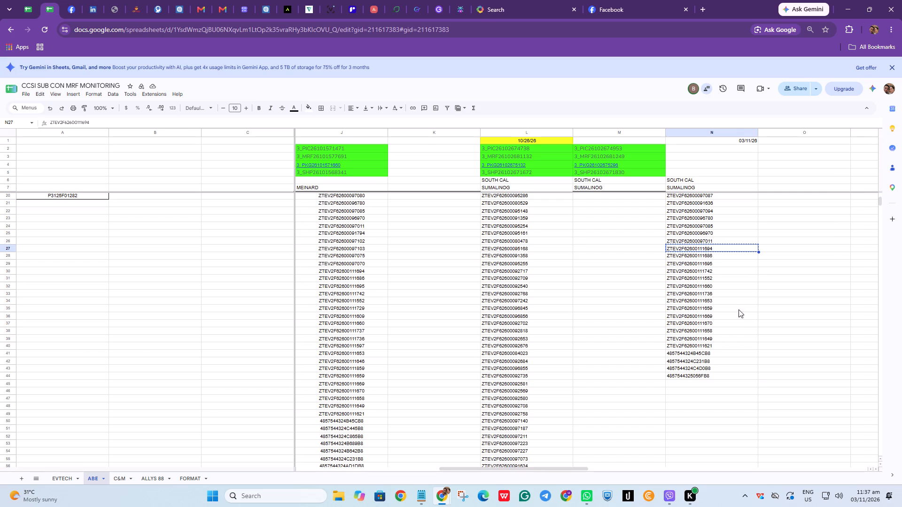
pyautogui.click(717, 258)
pyautogui.hotkey('ctrl', 'c')
pyautogui.hotkey('alt', 'Tab')
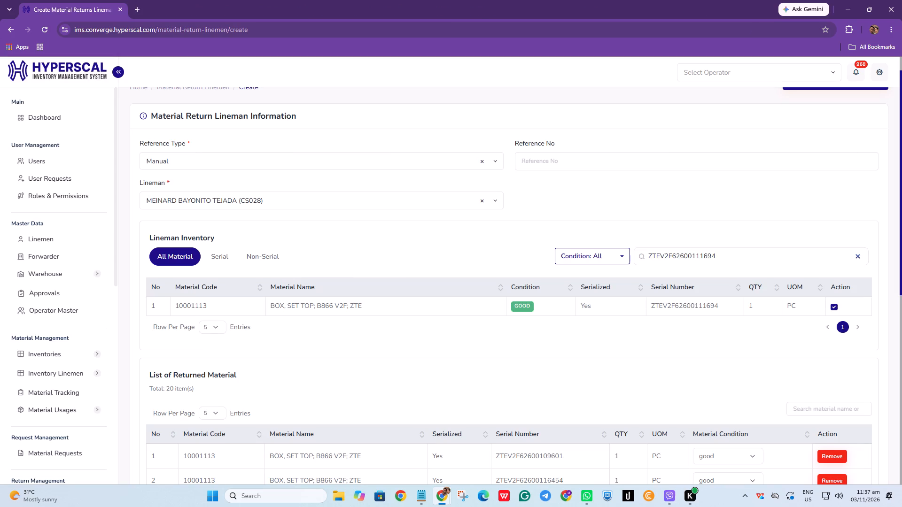
pyautogui.doubleClick(740, 256)
pyautogui.hotkey('ctrl', 'v')
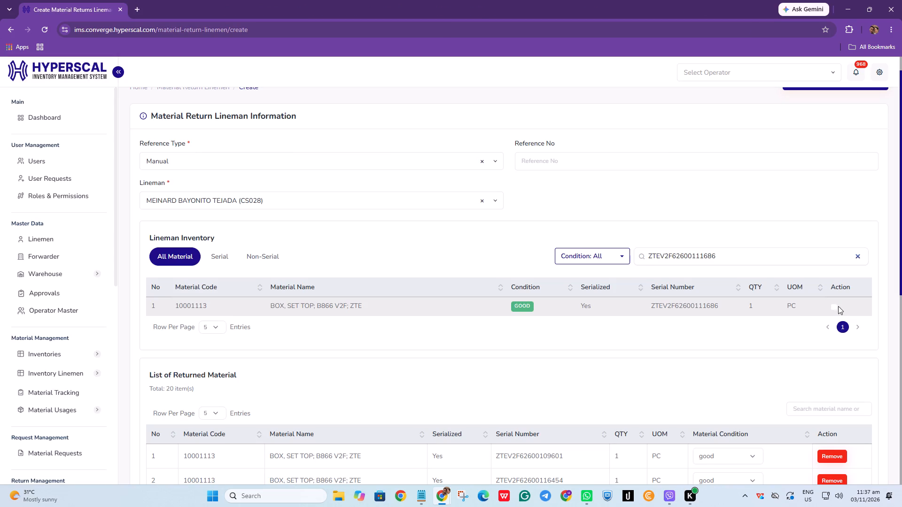
pyautogui.click(836, 306)
pyautogui.hotkey('alt', 'Tab')
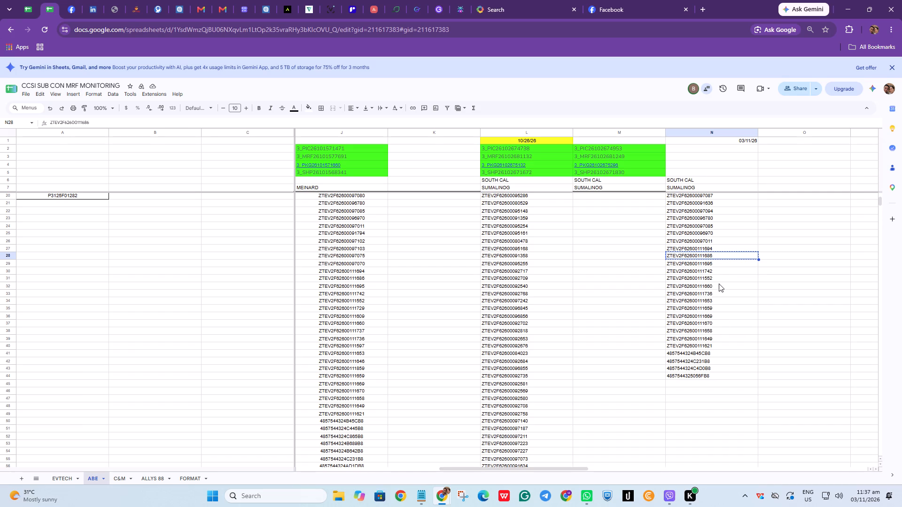
pyautogui.click(723, 265)
pyautogui.hotkey('ctrl', 'c')
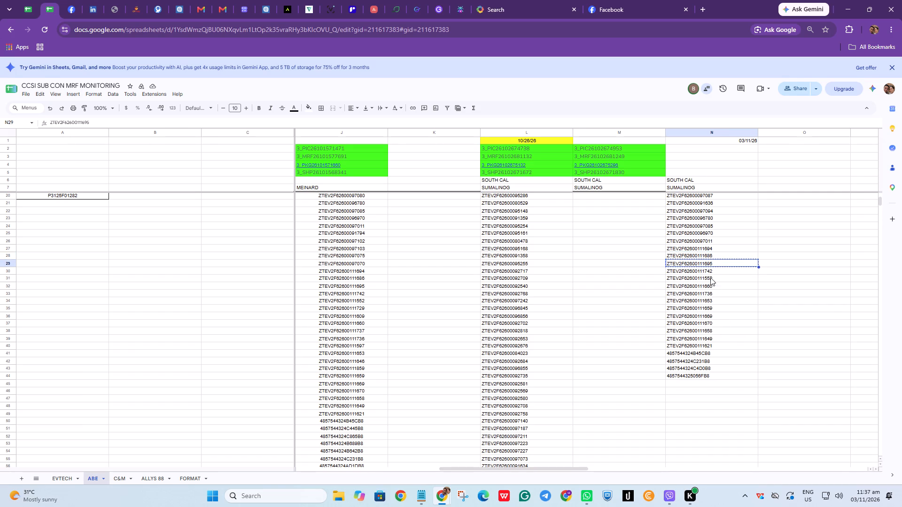
pyautogui.hotkey('alt', 'Tab')
pyautogui.doubleClick(724, 262)
pyautogui.hotkey('ctrl', 'v')
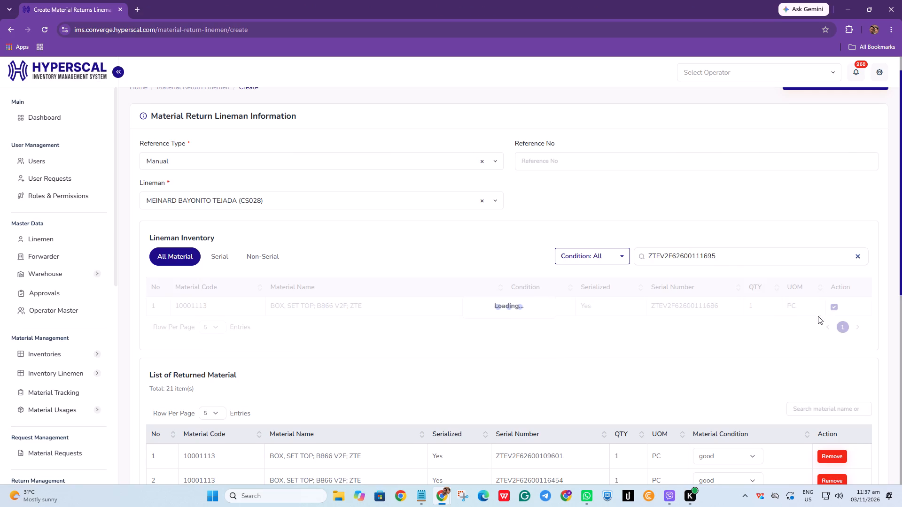
pyautogui.click(835, 308)
pyautogui.hotkey('alt', 'Tab')
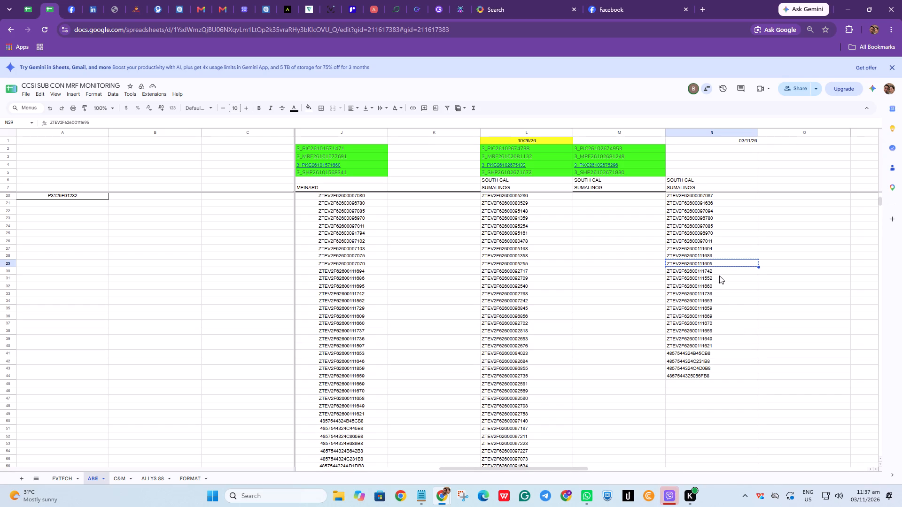
pyautogui.click(719, 275)
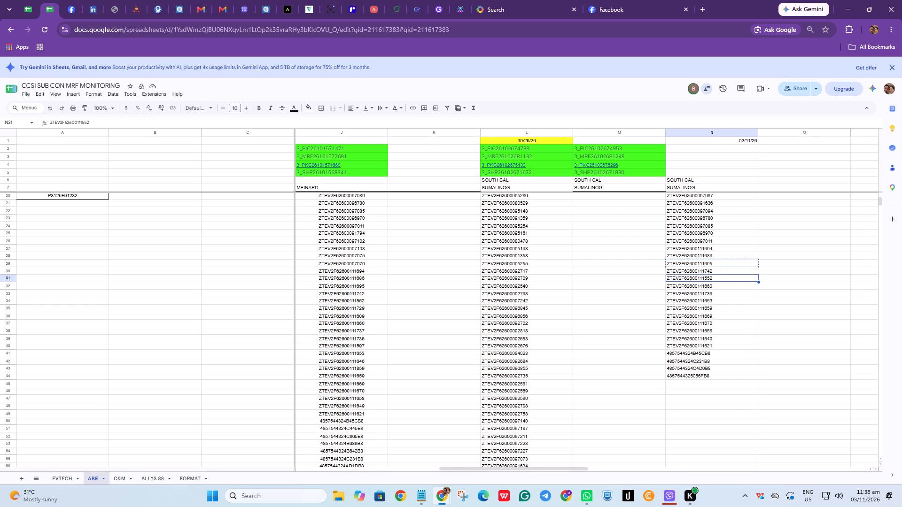
pyautogui.hotkey('alt', 'Tab')
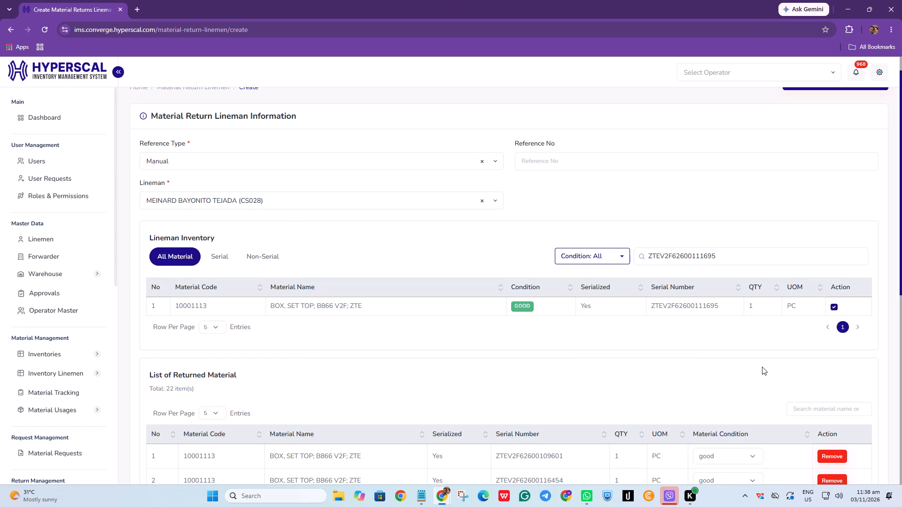
pyautogui.hotkey('alt', 'Tab')
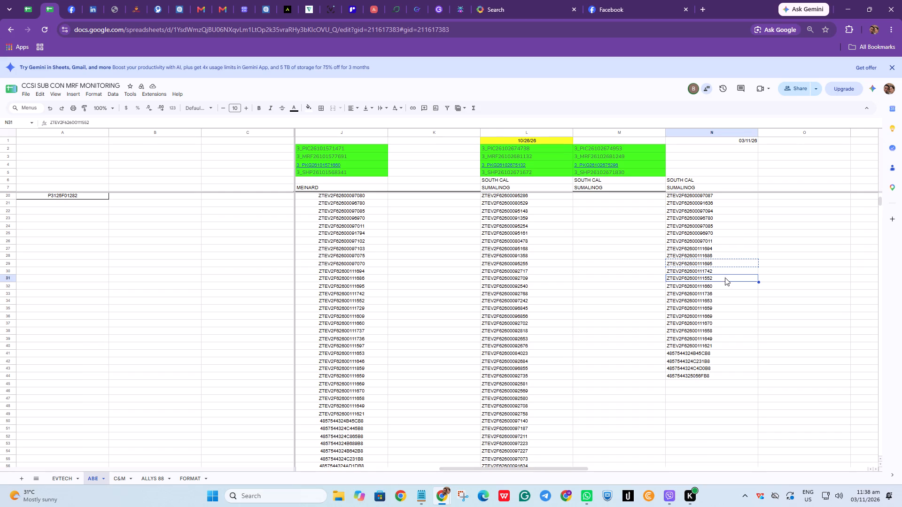
pyautogui.click(731, 269)
pyautogui.hotkey('ctrl', 'c')
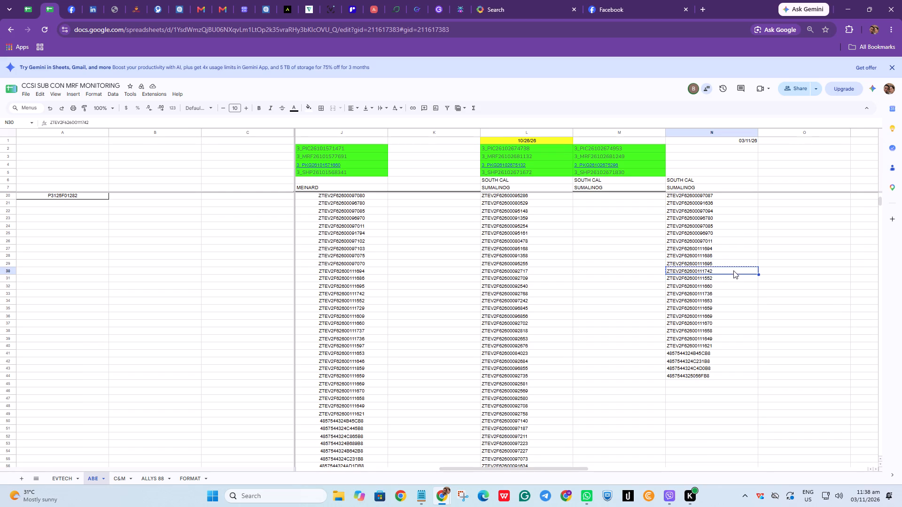
pyautogui.hotkey('alt', 'Tab')
pyautogui.doubleClick(737, 255)
pyautogui.hotkey('ctrl', 'v')
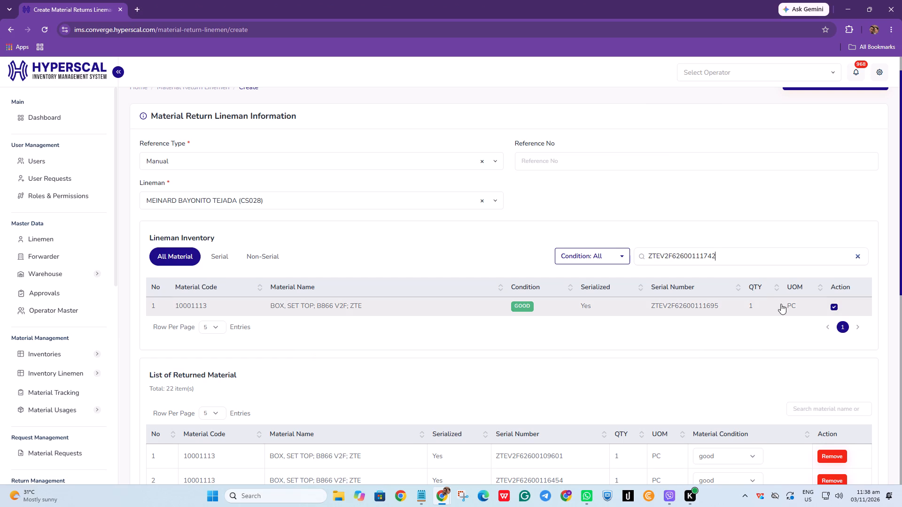
pyautogui.click(838, 307)
pyautogui.click(835, 306)
pyautogui.hotkey('alt', 'Tab')
pyautogui.click(721, 278)
pyautogui.hotkey('ctrl', 'c')
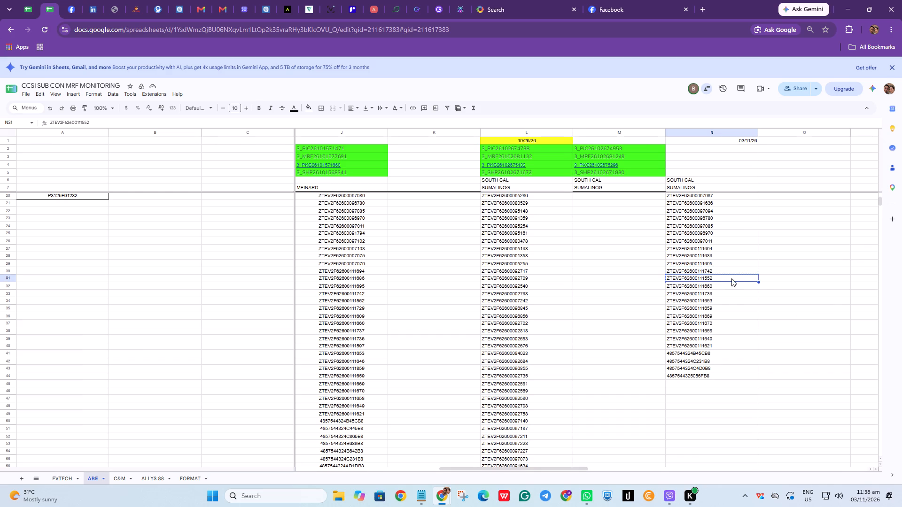
pyautogui.hotkey('alt', 'Tab')
pyautogui.doubleClick(740, 256)
pyautogui.hotkey('ctrl', 'v')
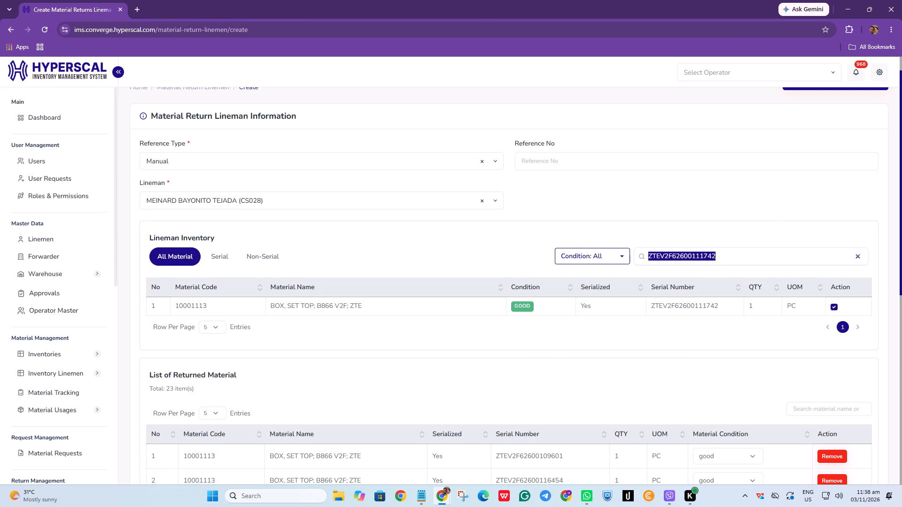
pyautogui.click(834, 308)
pyautogui.hotkey('alt', 'Tab')
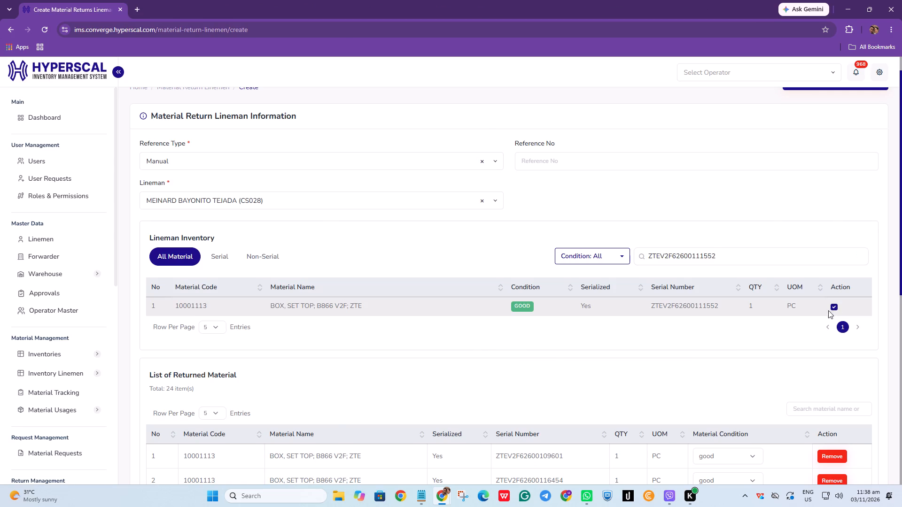
pyautogui.click(715, 284)
pyautogui.hotkey('ctrl', 'c')
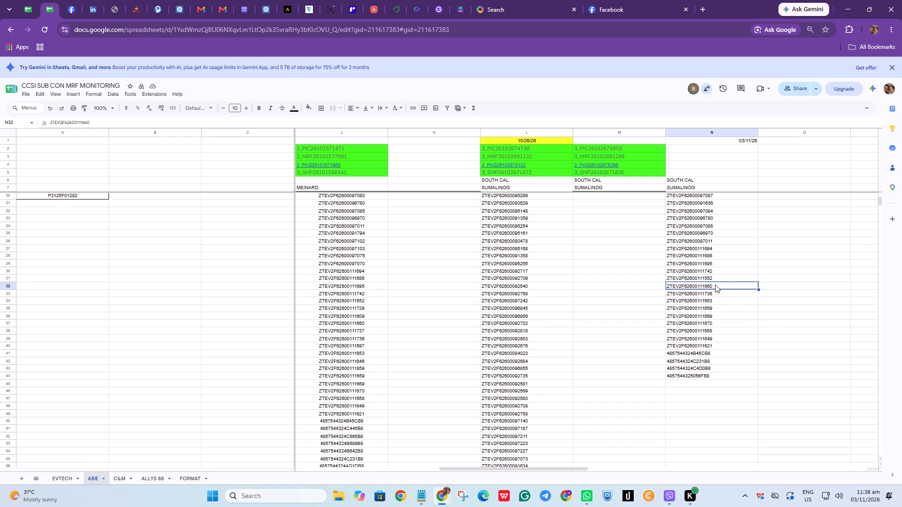
pyautogui.hotkey('alt', 'Tab')
pyautogui.doubleClick(733, 258)
pyautogui.hotkey('ctrl', 'v')
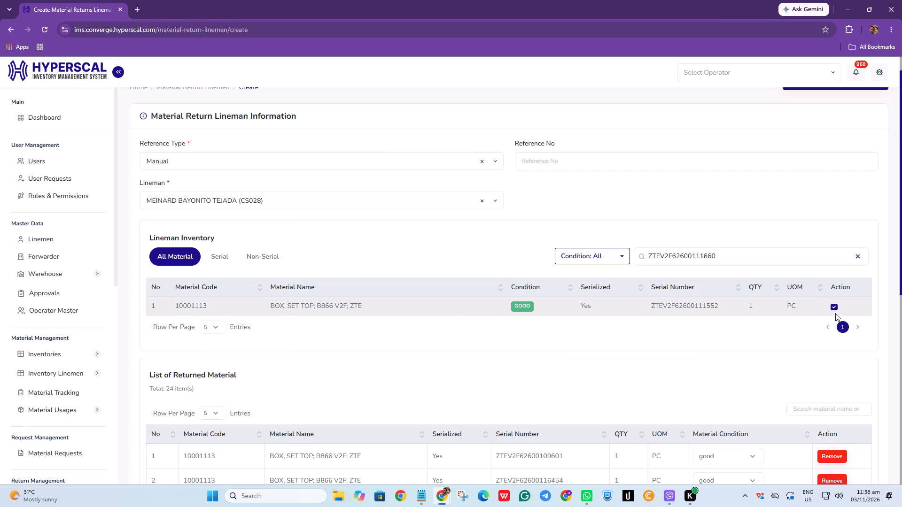
pyautogui.click(835, 310)
pyautogui.hotkey('alt', 'Tab')
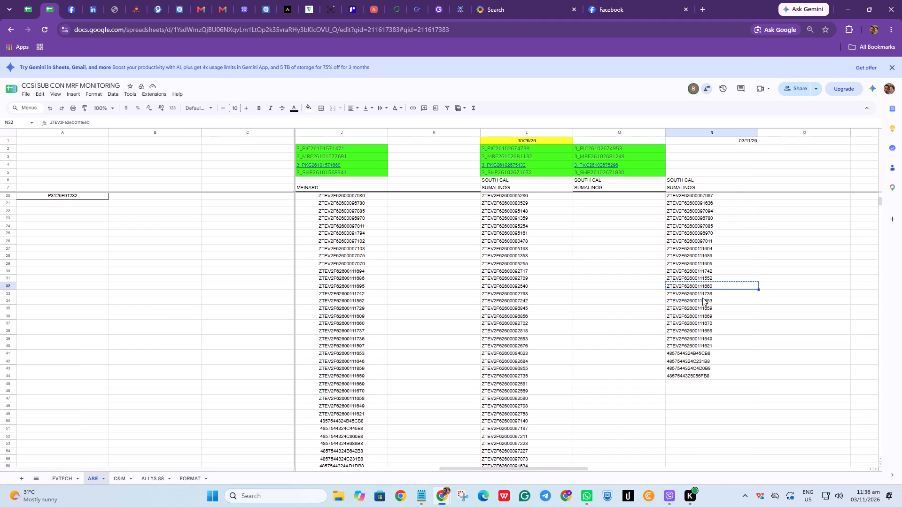
pyautogui.click(702, 298)
pyautogui.click(709, 292)
pyautogui.hotkey('ctrl', 'c')
pyautogui.hotkey('alt', 'Tab')
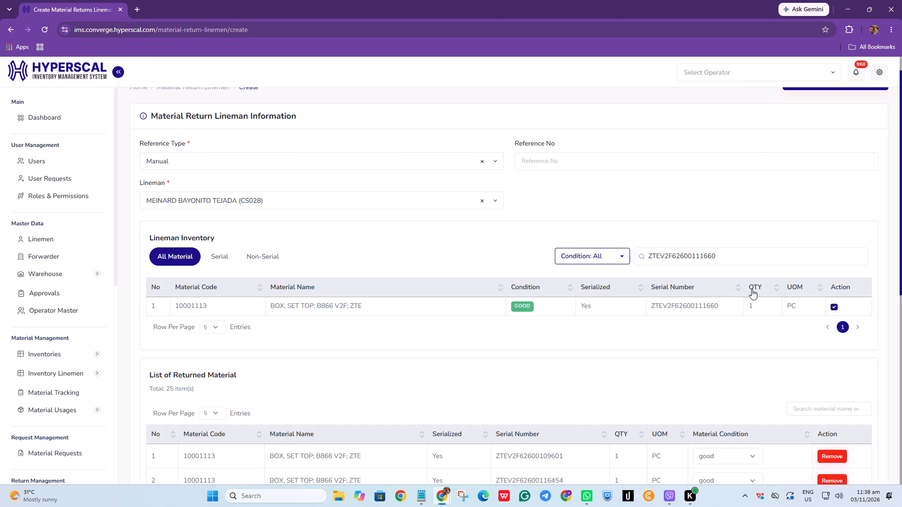
pyautogui.doubleClick(759, 258)
pyautogui.hotkey('ctrl', 'v')
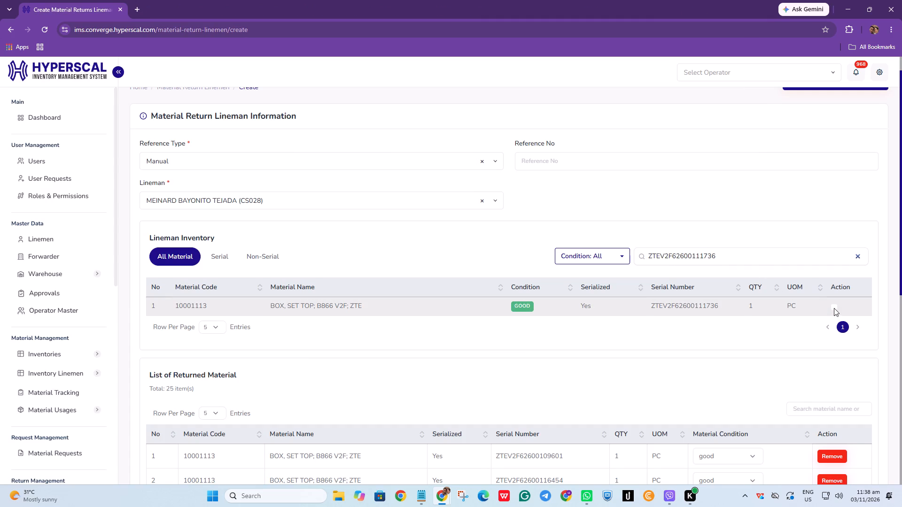
pyautogui.click(834, 308)
pyautogui.hotkey('alt', 'Tab')
pyautogui.click(714, 302)
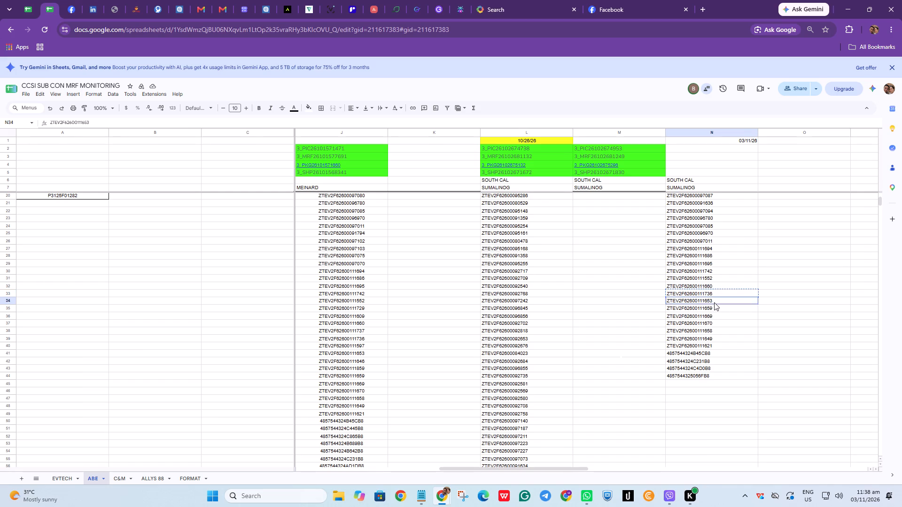
pyautogui.hotkey('ctrl', 'c')
pyautogui.hotkey('alt', 'Tab')
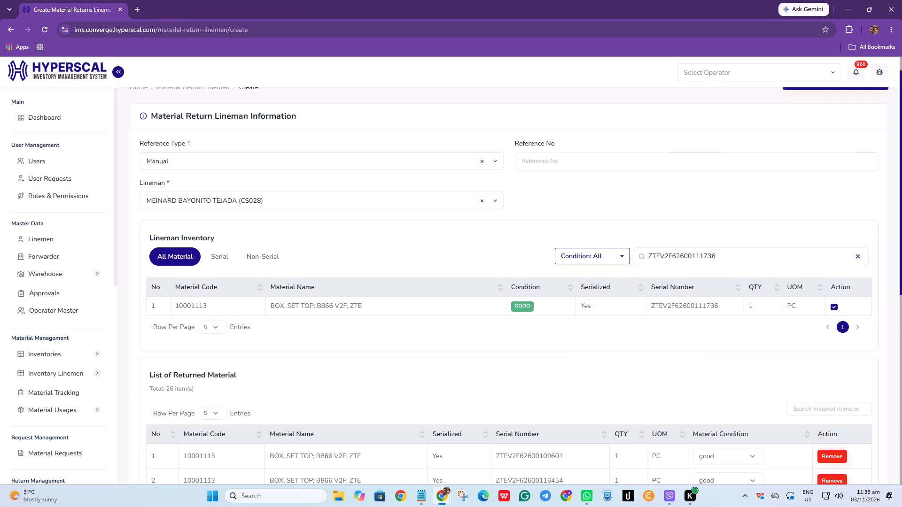
pyautogui.doubleClick(744, 257)
pyautogui.hotkey('ctrl', 'v')
pyautogui.click(832, 309)
pyautogui.hotkey('alt', 'Tab')
pyautogui.click(736, 310)
pyautogui.hotkey('ctrl', 'c')
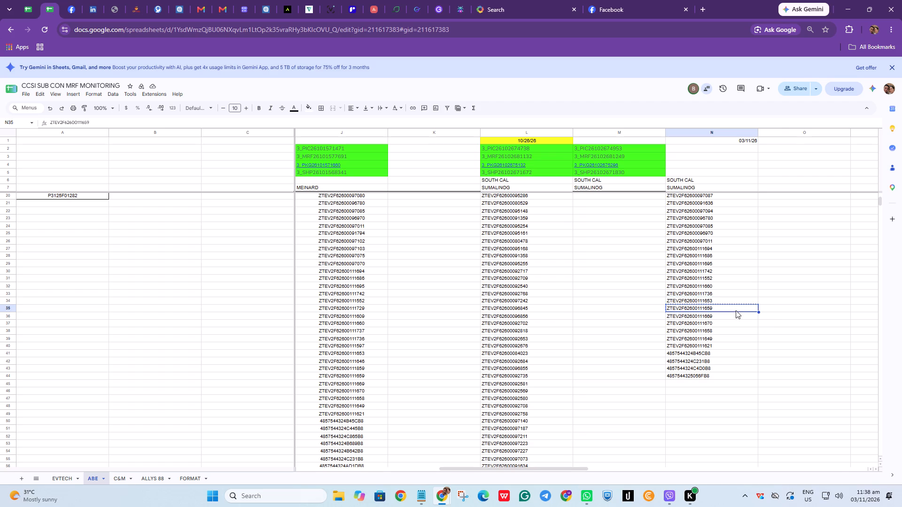
pyautogui.hotkey('alt', 'Tab')
pyautogui.doubleClick(752, 259)
pyautogui.hotkey('ctrl', 'v')
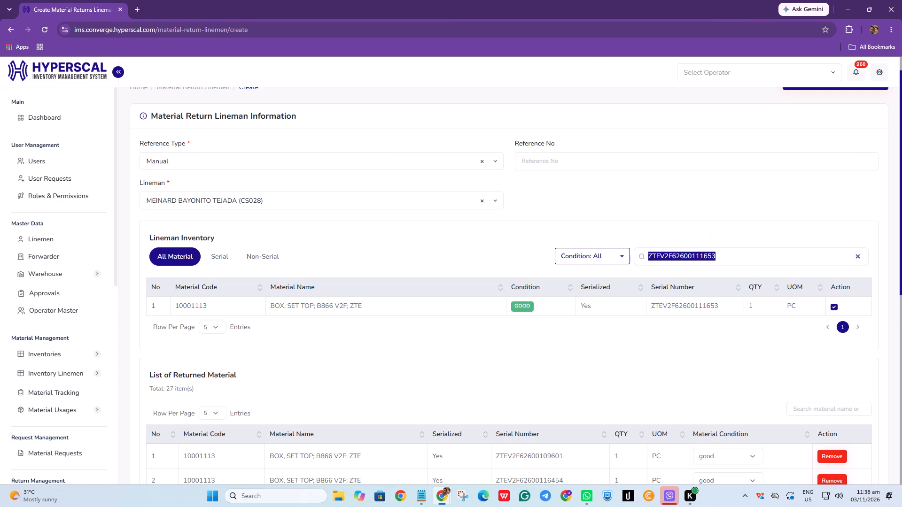
pyautogui.click(834, 310)
pyautogui.hotkey('alt', 'Tab')
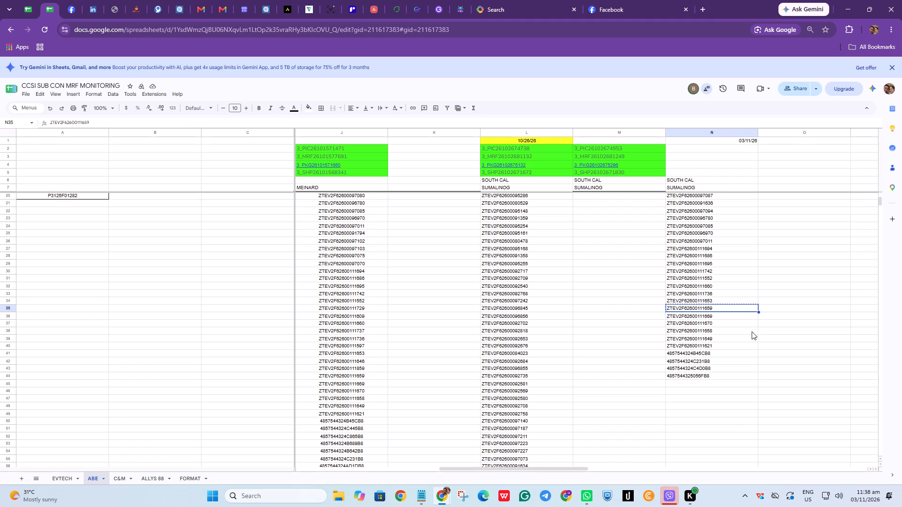
pyautogui.click(743, 317)
pyautogui.hotkey('ctrl', 'c')
pyautogui.hotkey('alt', 'Tab')
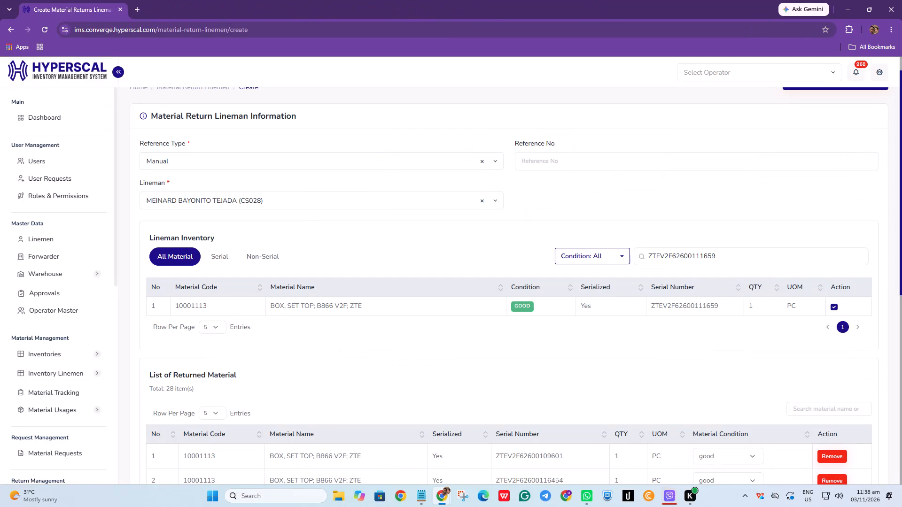
pyautogui.doubleClick(761, 259)
pyautogui.hotkey('ctrl', 'v')
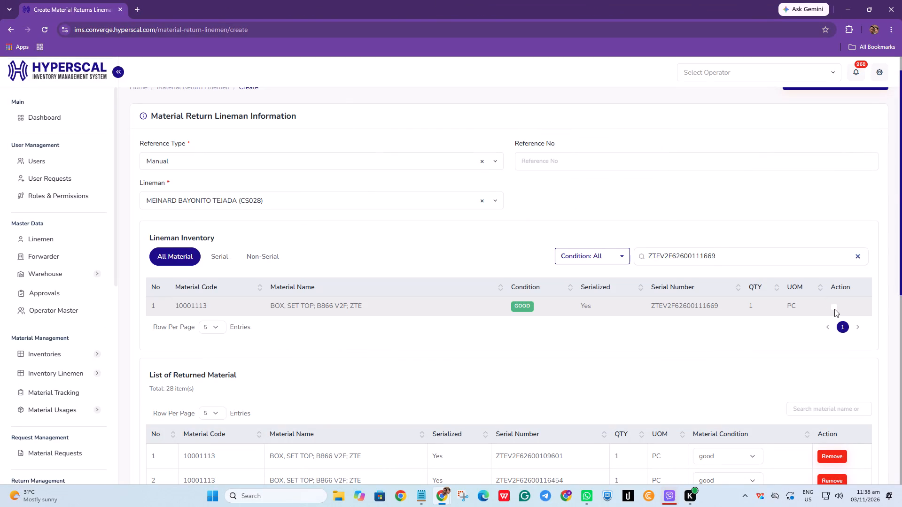
pyautogui.click(834, 309)
pyautogui.hotkey('alt', 'Tab')
pyautogui.click(686, 324)
pyautogui.hotkey('ctrl', 'c')
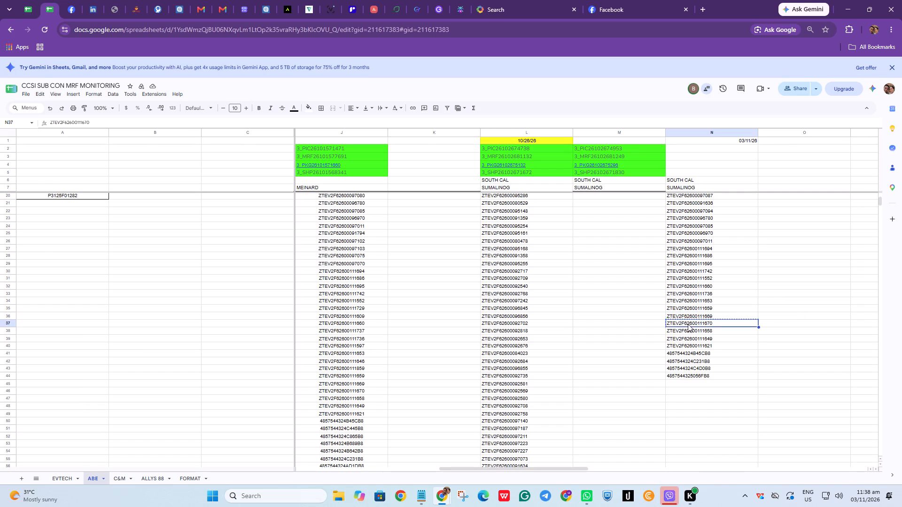
pyautogui.hotkey('alt', 'Tab')
pyautogui.doubleClick(785, 254)
pyautogui.hotkey('ctrl', 'v')
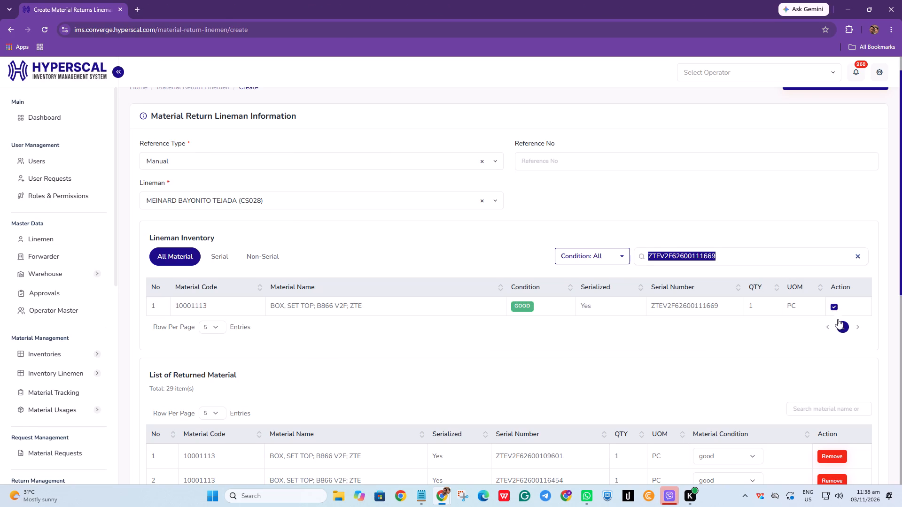
pyautogui.click(835, 307)
pyautogui.hotkey('alt', 'Tab')
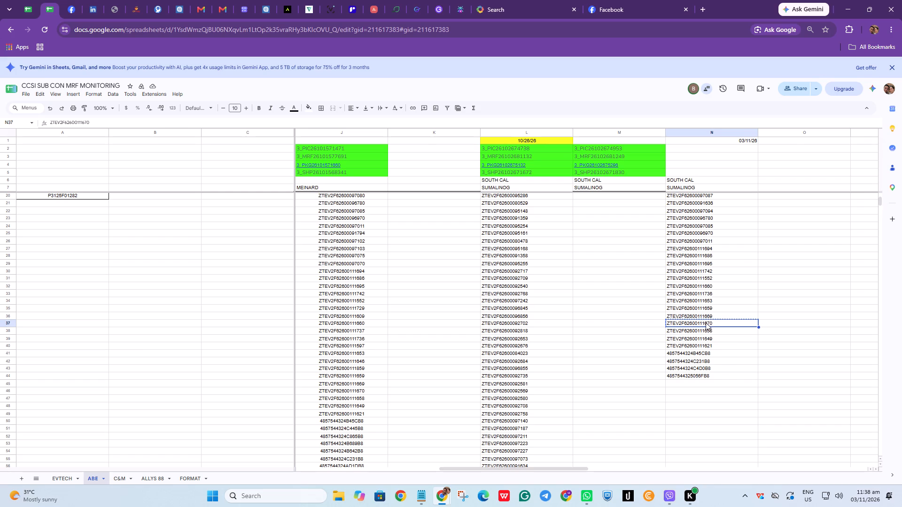
pyautogui.click(708, 328)
pyautogui.hotkey('ctrl', 'c')
pyautogui.hotkey('alt', 'Tab')
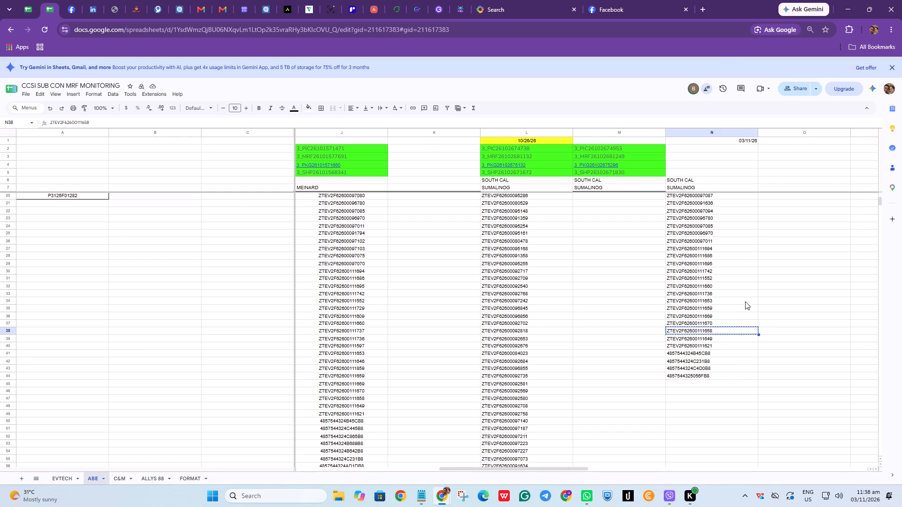
pyautogui.doubleClick(777, 248)
pyautogui.hotkey('ctrl', 'v')
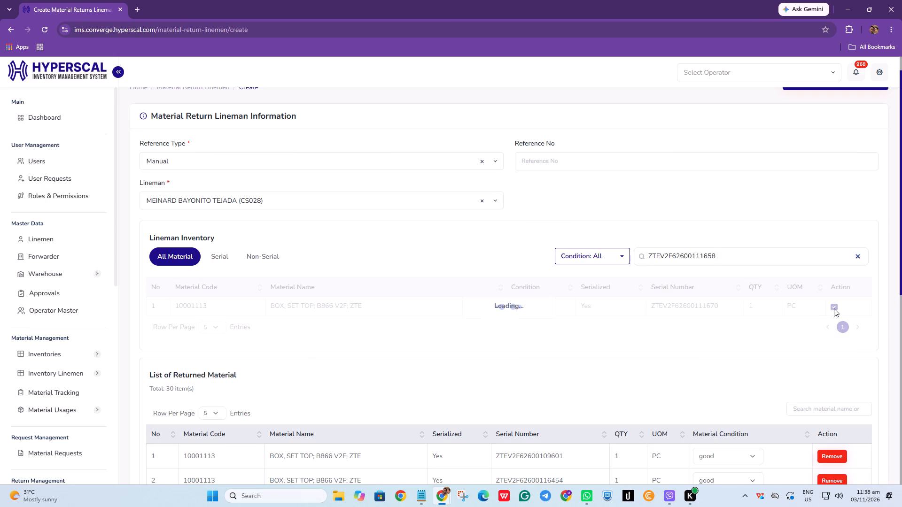
pyautogui.click(834, 308)
pyautogui.hotkey('alt', 'Tab')
pyautogui.click(717, 341)
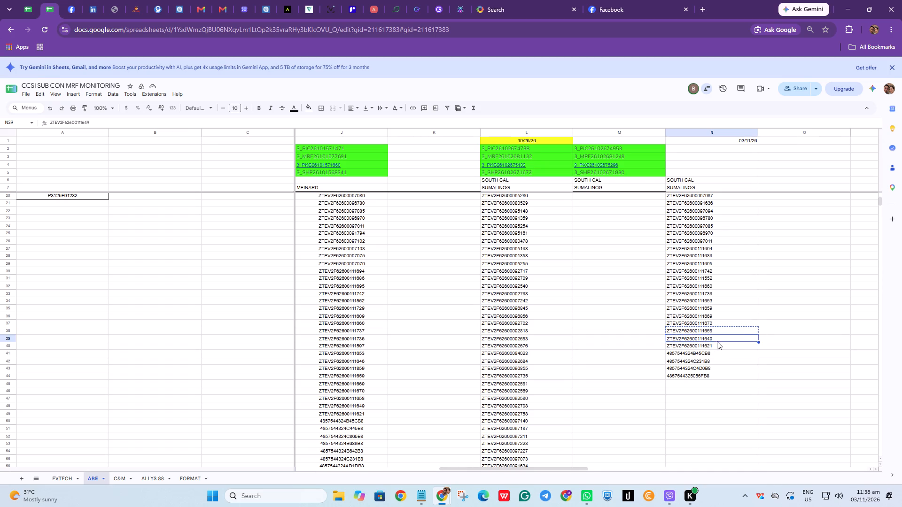
pyautogui.hotkey('ctrl', 'c')
pyautogui.hotkey('alt', 'Tab')
pyautogui.doubleClick(752, 258)
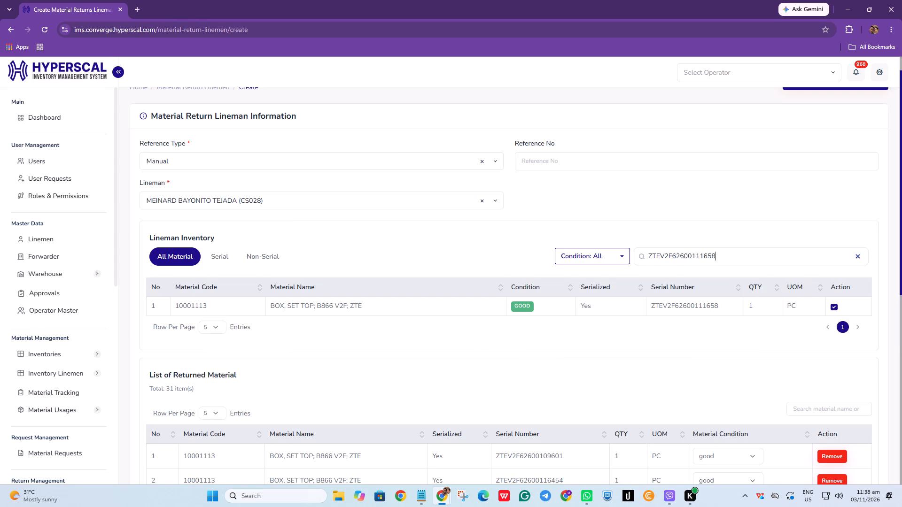
pyautogui.hotkey('ctrl', 'v')
pyautogui.click(836, 312)
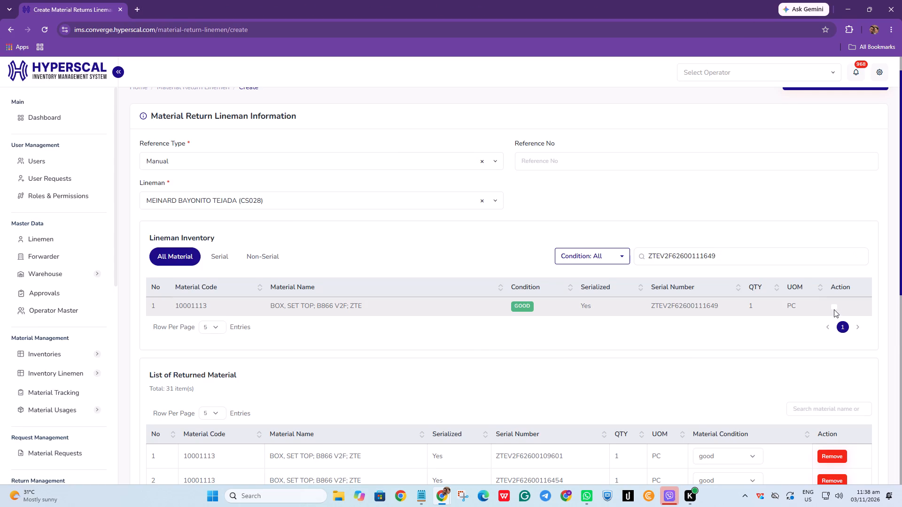
pyautogui.click(834, 309)
pyautogui.hotkey('alt', 'Tab')
pyautogui.click(733, 346)
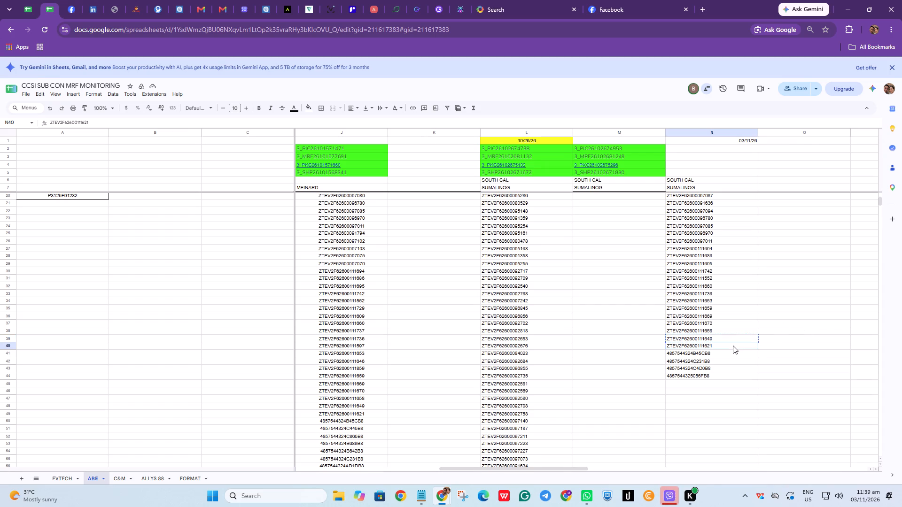
pyautogui.hotkey('ctrl', 'c')
pyautogui.hotkey('alt', 'Tab')
pyautogui.doubleClick(743, 251)
pyautogui.hotkey('ctrl', 'v')
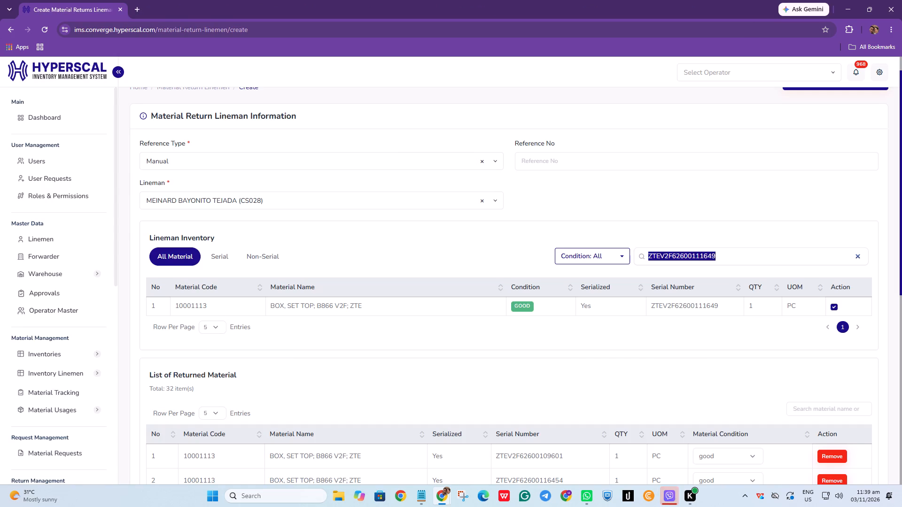
pyautogui.click(832, 310)
pyautogui.hotkey('alt', 'Tab')
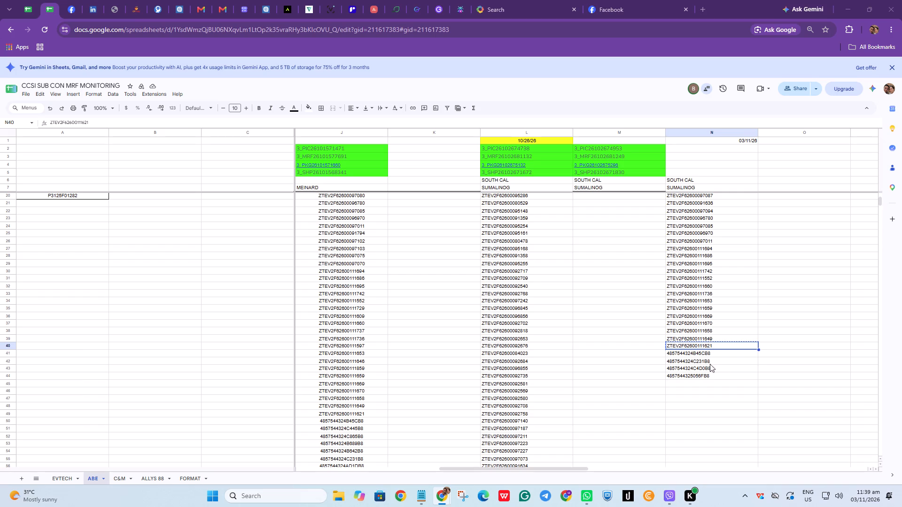
pyautogui.click(698, 350)
pyautogui.click(704, 356)
pyautogui.hotkey('ctrl', 'c')
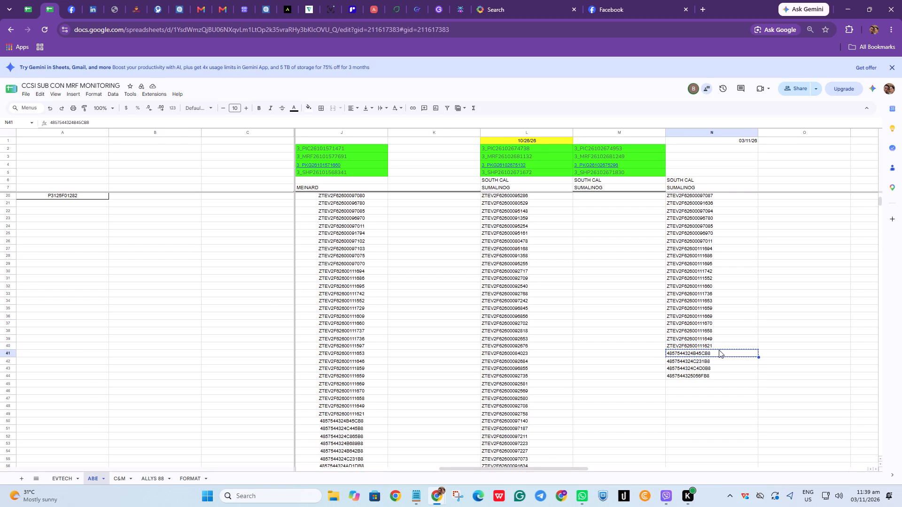
pyautogui.hotkey('alt', 'Tab')
pyautogui.doubleClick(745, 252)
pyautogui.hotkey('ctrl', 'v')
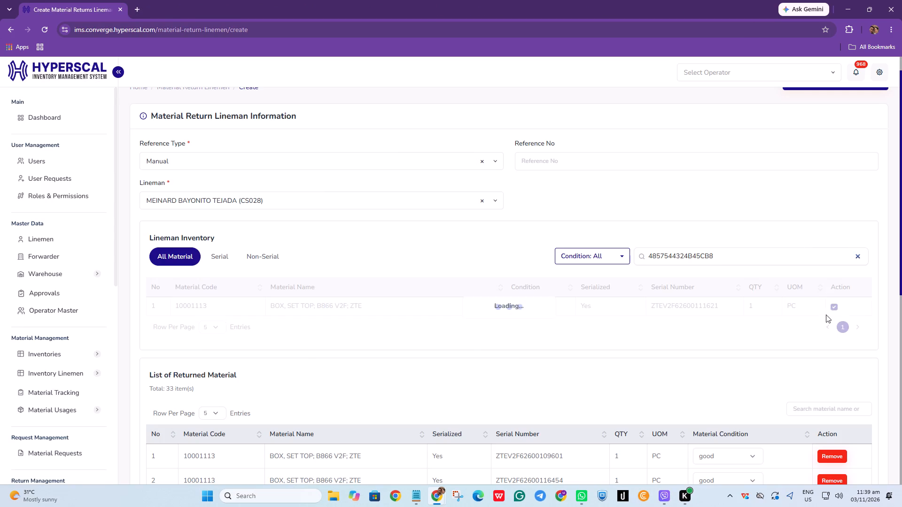
pyautogui.click(840, 308)
pyautogui.click(837, 308)
pyautogui.hotkey('alt', 'Tab')
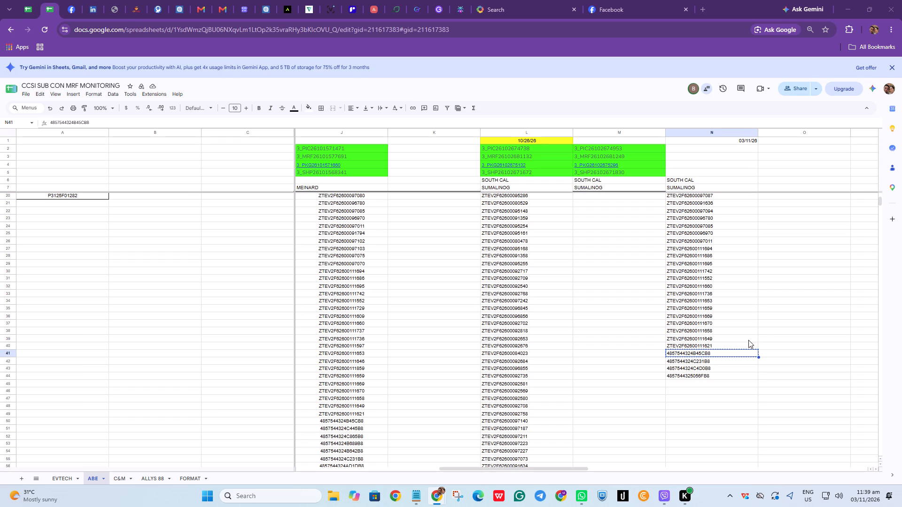
pyautogui.click(717, 361)
pyautogui.hotkey('ctrl', 'c')
pyautogui.hotkey('alt', 'Tab')
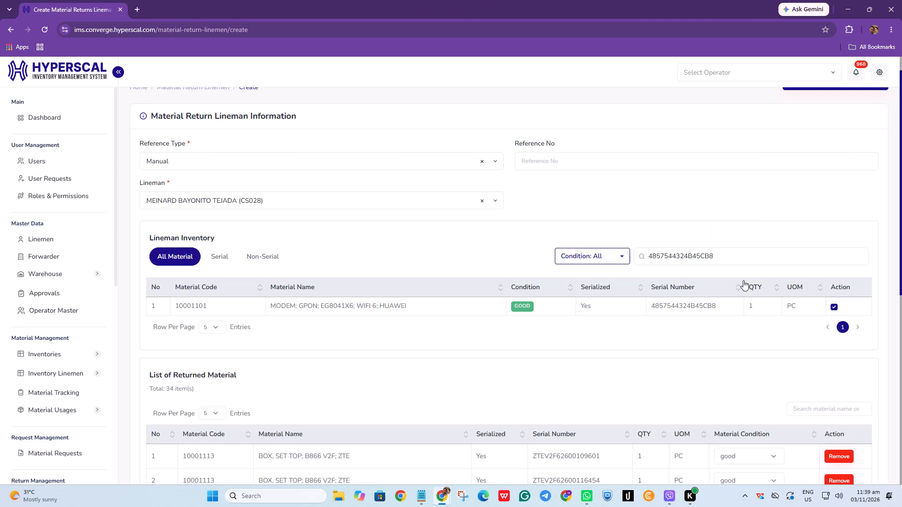
pyautogui.moveTo(735, 255); pyautogui.dragTo(586, 254)
pyautogui.hotkey('ctrl', 'v')
pyautogui.click(833, 307)
pyautogui.hotkey('alt', 'Tab')
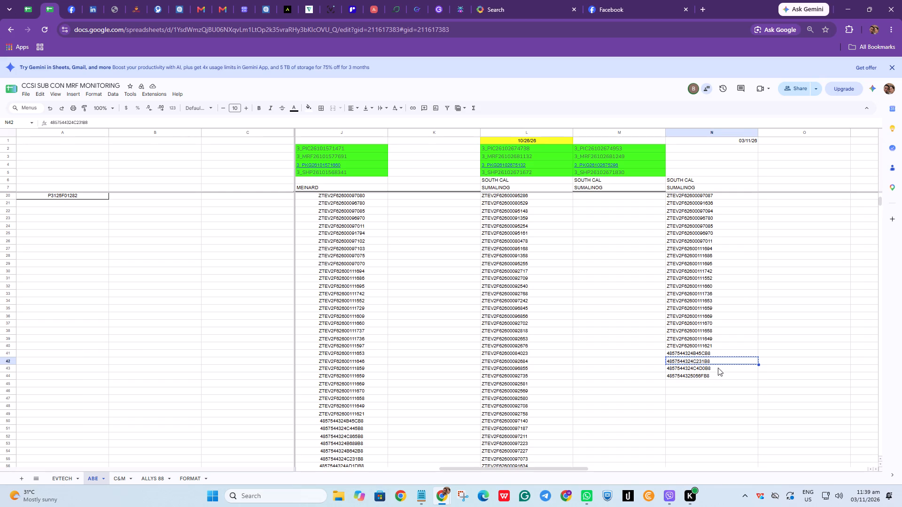
pyautogui.click(718, 368)
pyautogui.hotkey('ctrl', 'c')
pyautogui.hotkey('alt', 'Tab')
pyautogui.doubleClick(762, 260)
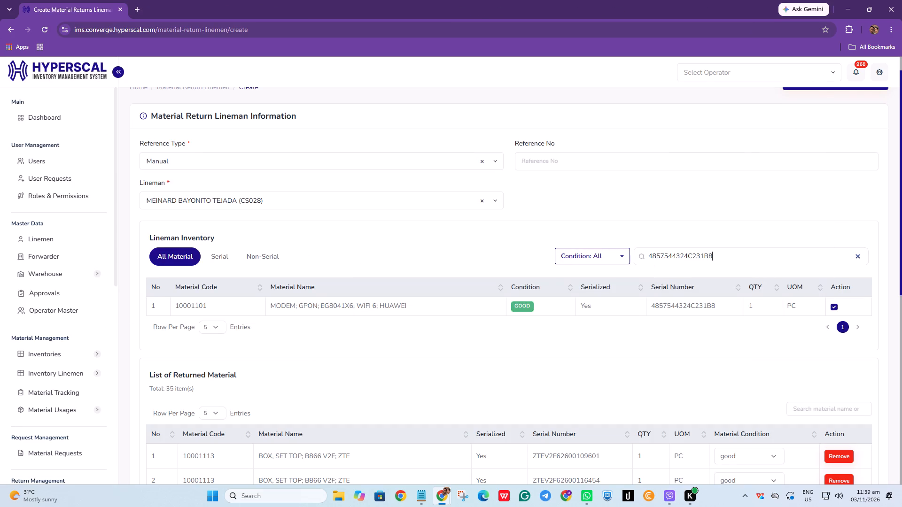
pyautogui.hotkey('ctrl', 'v')
pyautogui.click(833, 308)
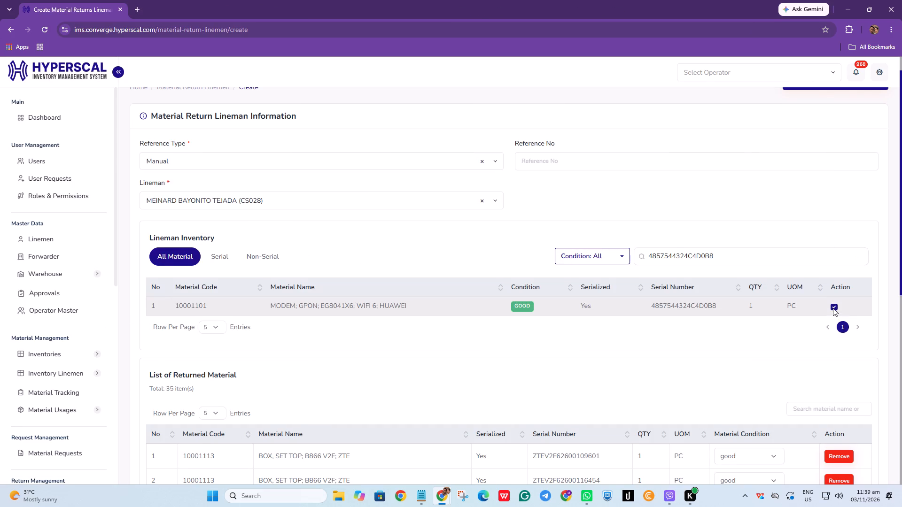
pyautogui.hotkey('alt', 'Tab')
pyautogui.click(710, 378)
pyautogui.hotkey('ctrl', 'c')
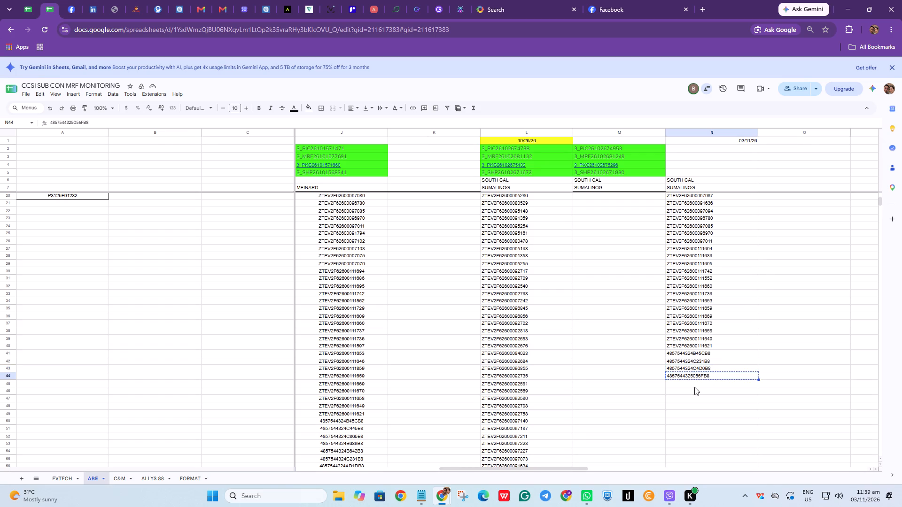
pyautogui.hotkey('alt', 'Tab')
pyautogui.doubleClick(766, 251)
pyautogui.hotkey('ctrl', 'v')
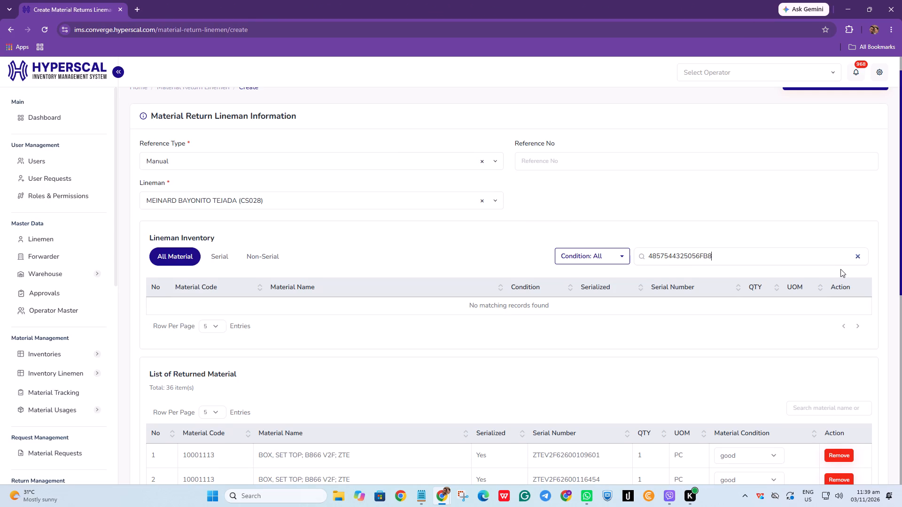
# Check the last page of the returned materials and the return information, and create the material return.
pyautogui.scroll(-3, 785, 361)
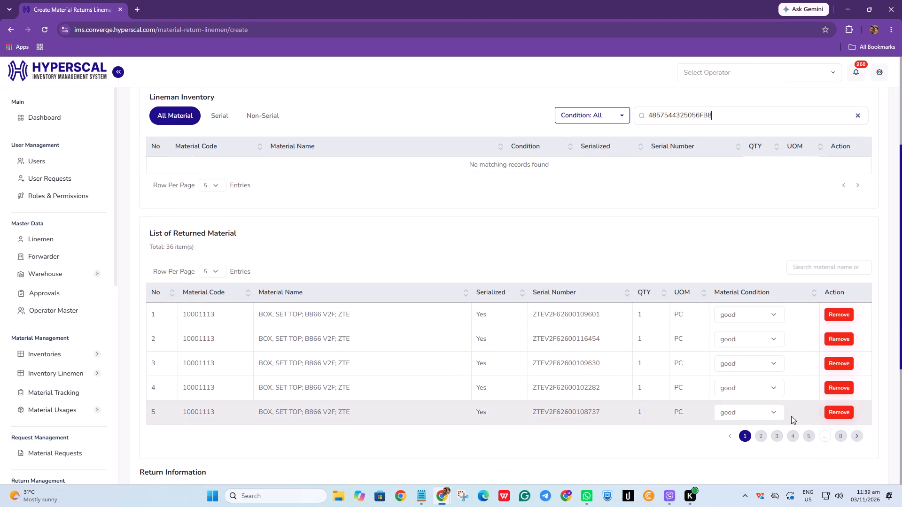
pyautogui.click(839, 438)
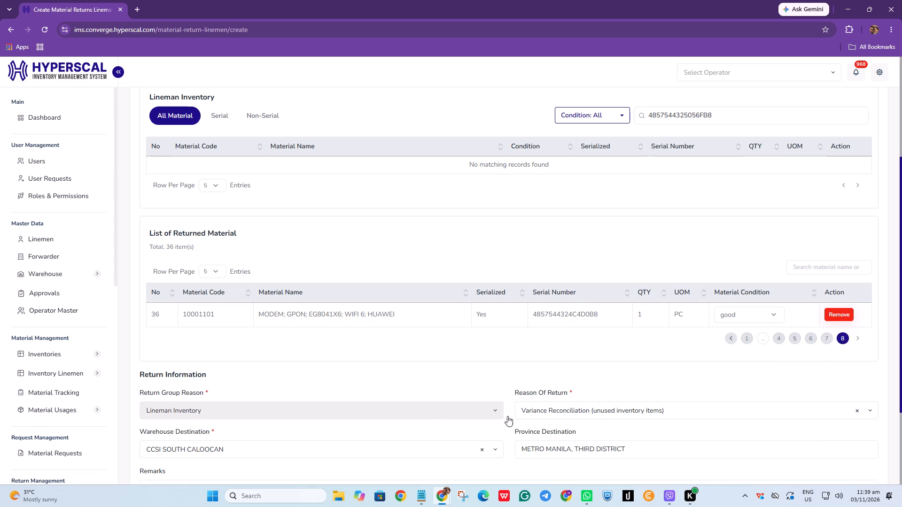
pyautogui.click(216, 273)
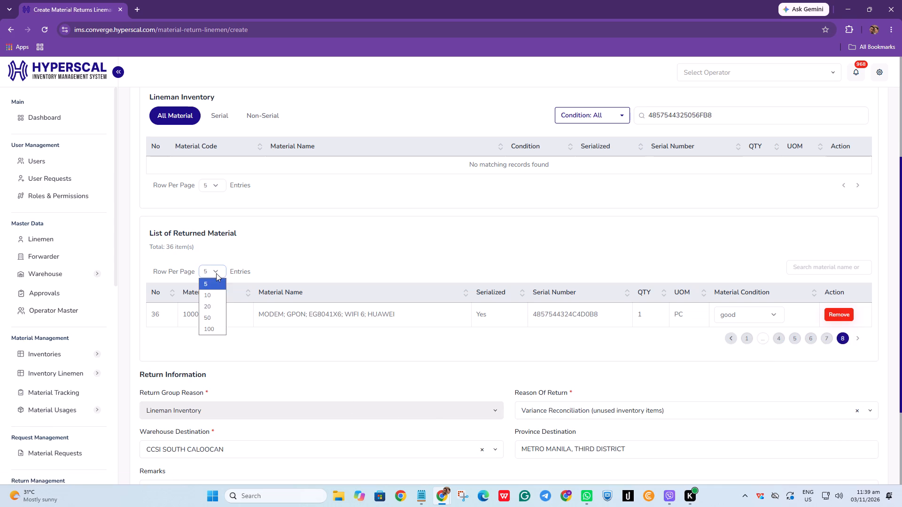
pyautogui.click(404, 238)
pyautogui.scroll(-5, 520, 319)
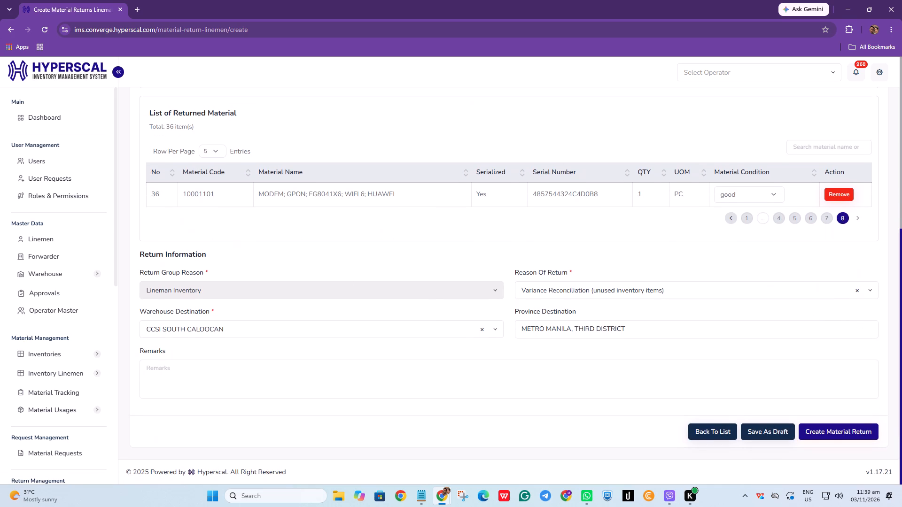
pyautogui.scroll(8, 577, 354)
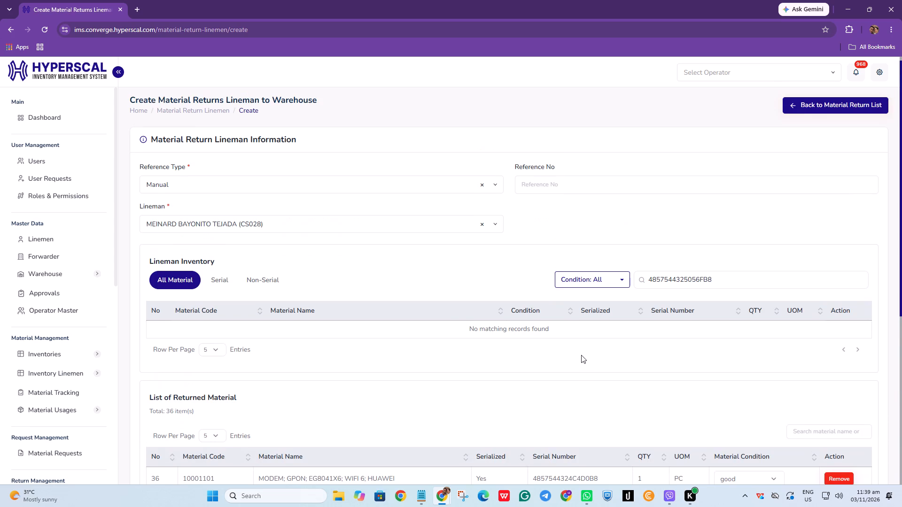
pyautogui.scroll(-5, 581, 355)
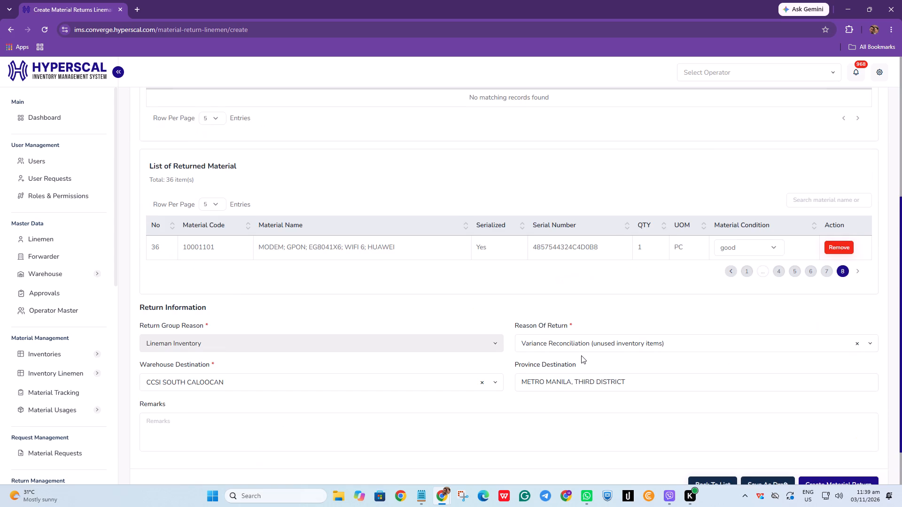
pyautogui.scroll(-4, 648, 416)
pyautogui.click(829, 430)
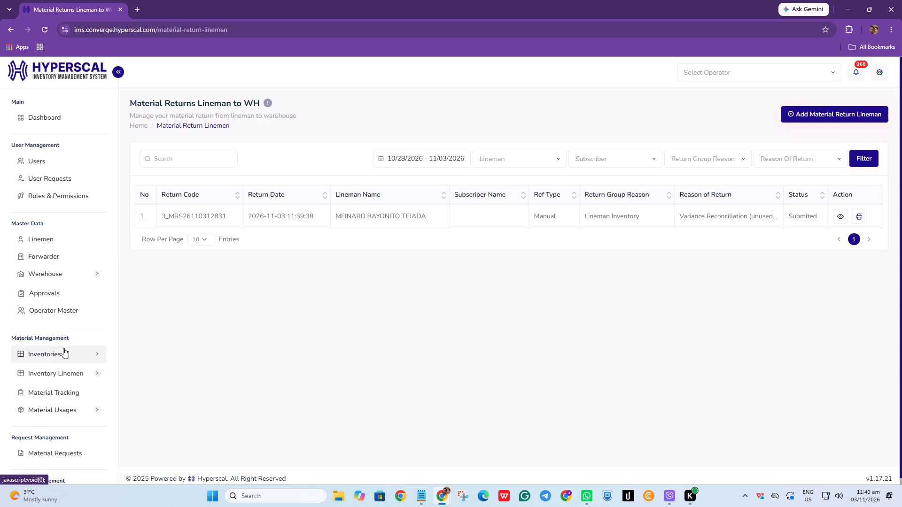
# Start a new material request with Operator To set to CHARLIE SAM CABLING SOLUTIONS INC and request type Lineman.
pyautogui.scroll(-2, 67, 353)
pyautogui.click(72, 379)
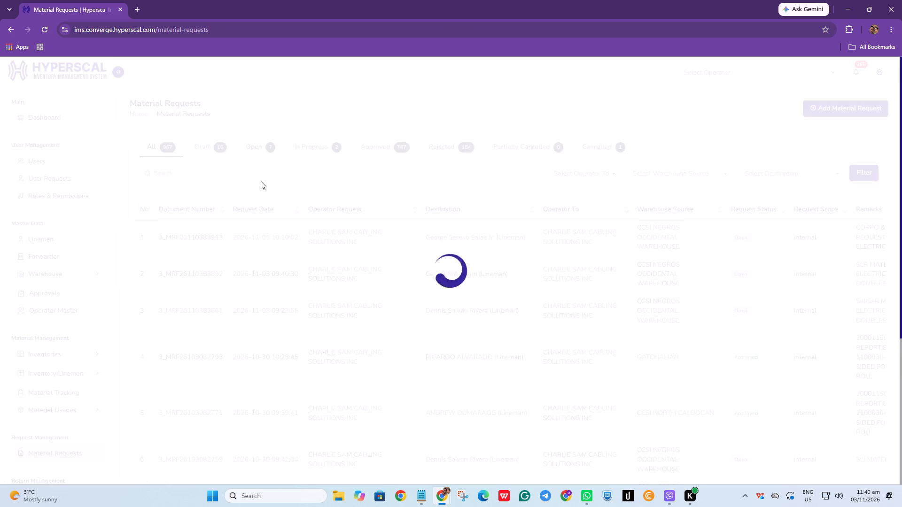
pyautogui.click(836, 112)
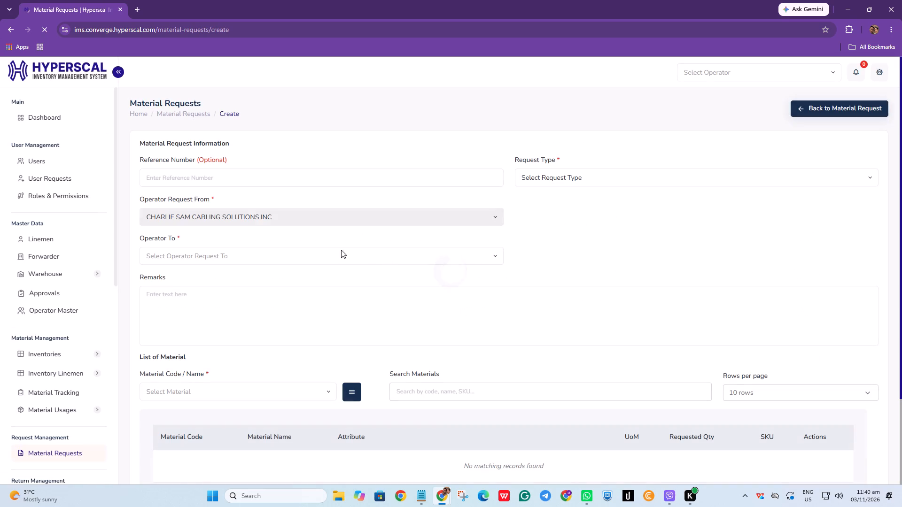
pyautogui.click(243, 260)
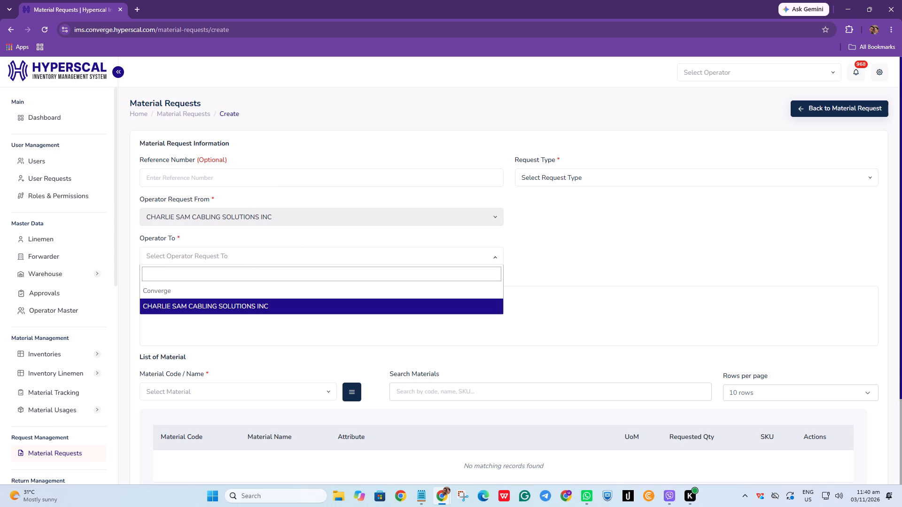
pyautogui.click(237, 304)
pyautogui.click(612, 173)
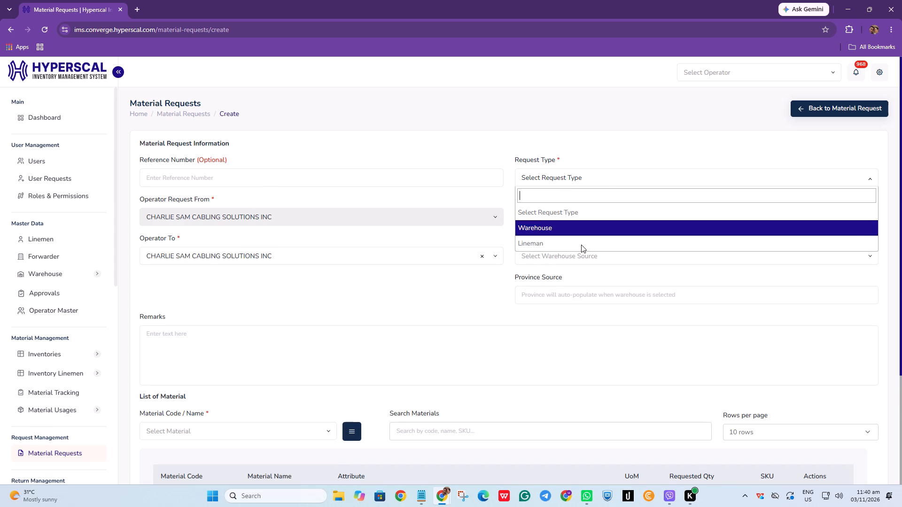
pyautogui.click(578, 245)
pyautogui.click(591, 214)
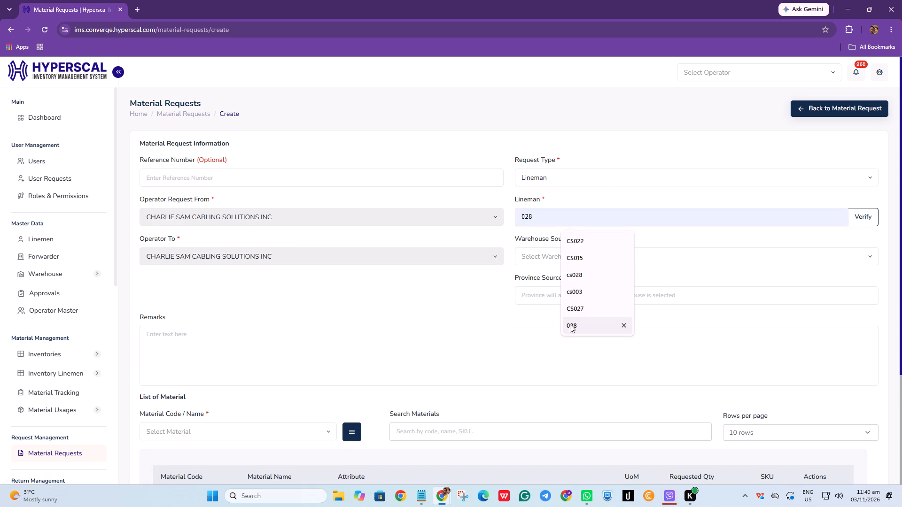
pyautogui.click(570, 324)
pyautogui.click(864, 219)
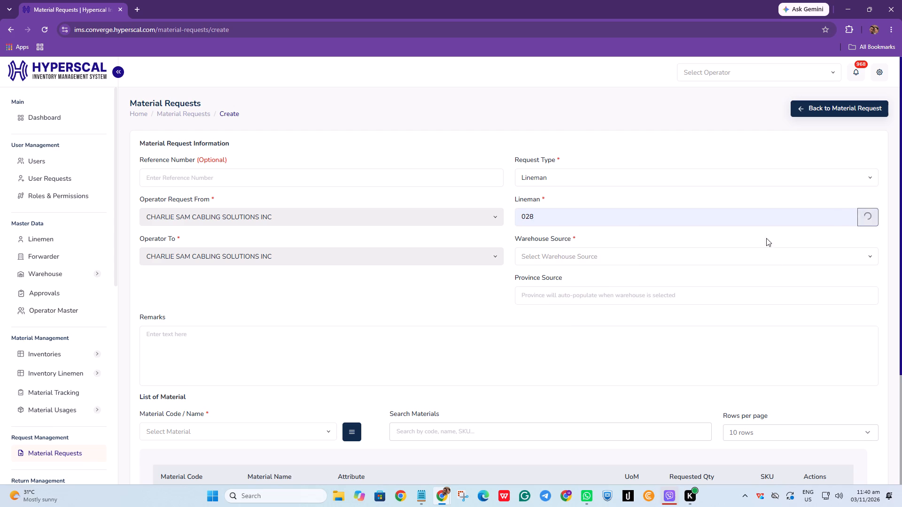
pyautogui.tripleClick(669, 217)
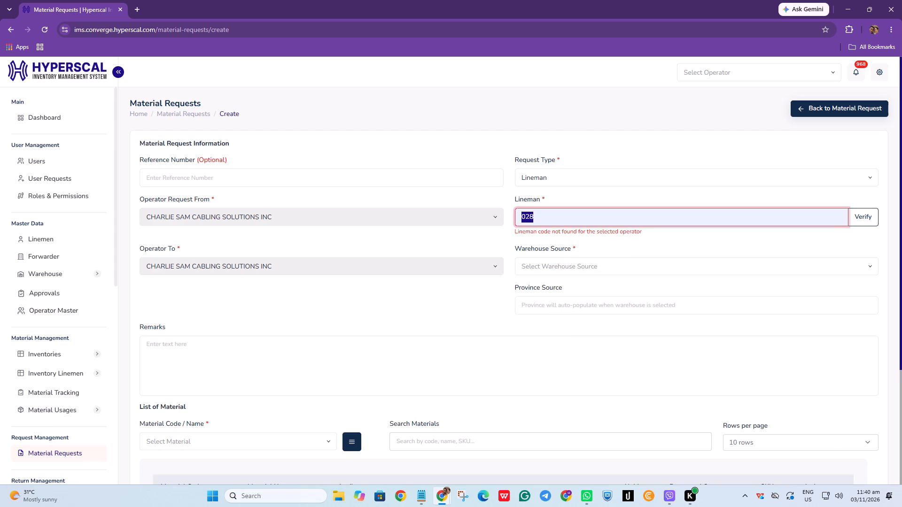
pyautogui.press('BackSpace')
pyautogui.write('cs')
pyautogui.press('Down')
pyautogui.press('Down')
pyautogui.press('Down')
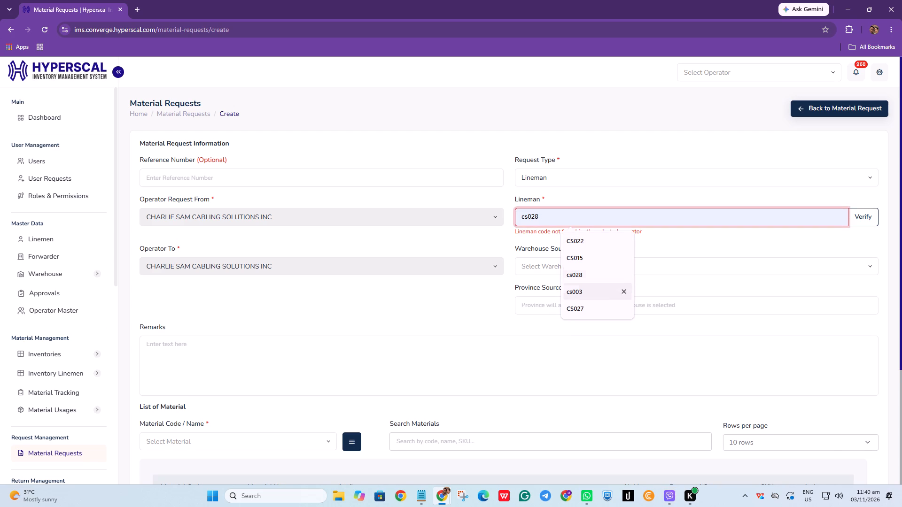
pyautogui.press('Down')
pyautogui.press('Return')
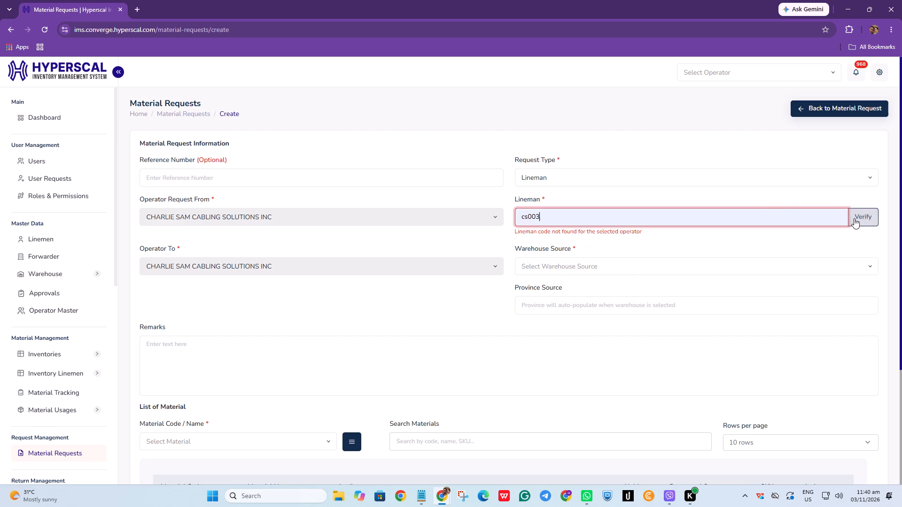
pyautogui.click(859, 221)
pyautogui.click(752, 219)
pyautogui.moveTo(740, 217); pyautogui.dragTo(708, 217)
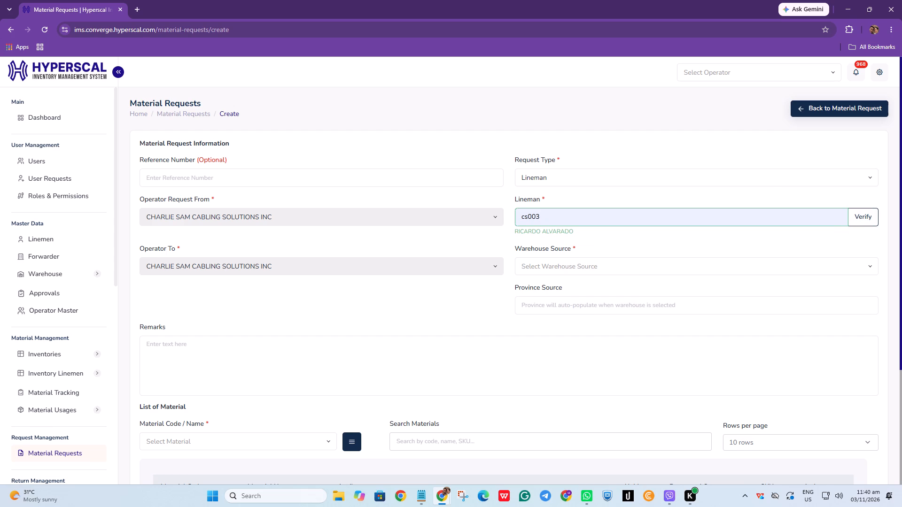
pyautogui.moveTo(708, 217); pyautogui.dragTo(700, 216)
pyautogui.moveTo(693, 217); pyautogui.dragTo(350, 209)
pyautogui.press('c')
pyautogui.press('s')
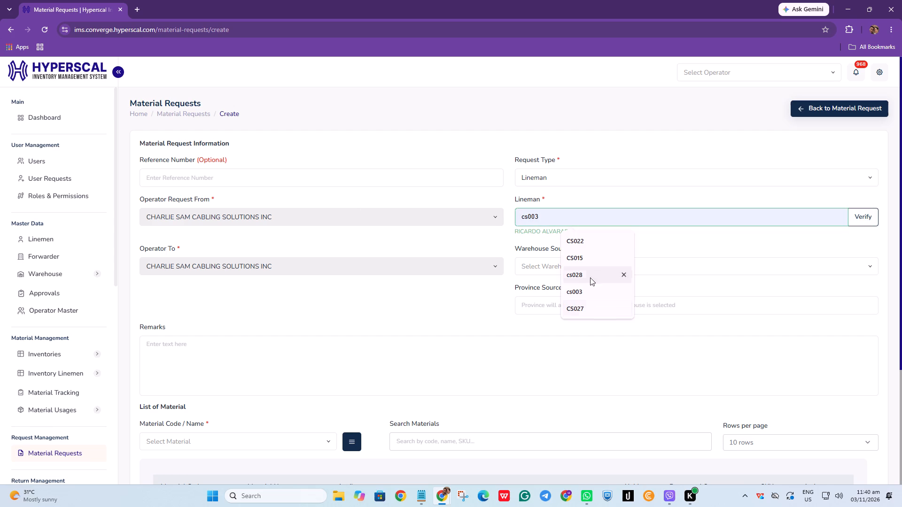
pyautogui.click(586, 306)
pyautogui.click(867, 216)
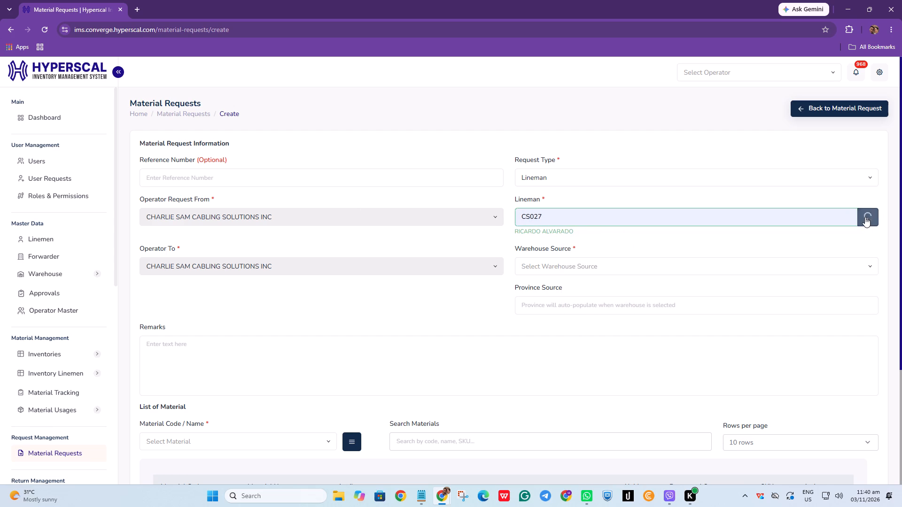
pyautogui.click(734, 272)
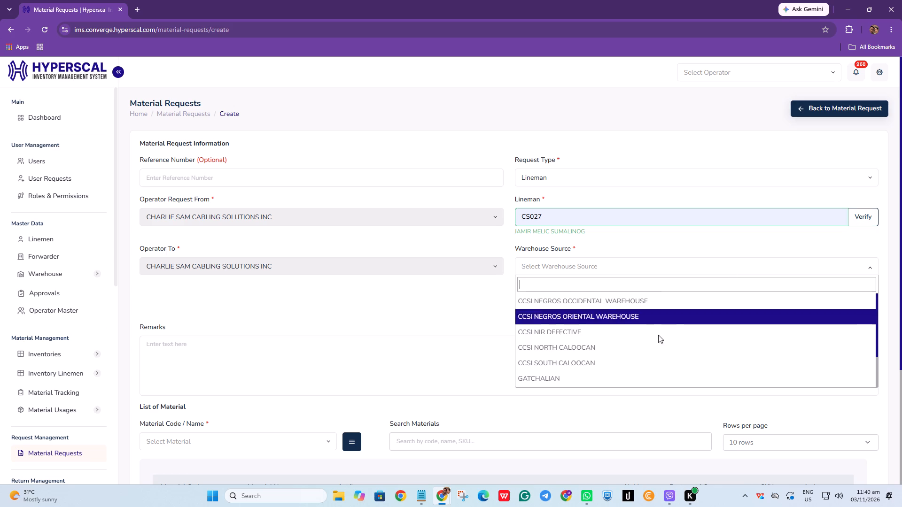
pyautogui.click(638, 366)
pyautogui.click(477, 368)
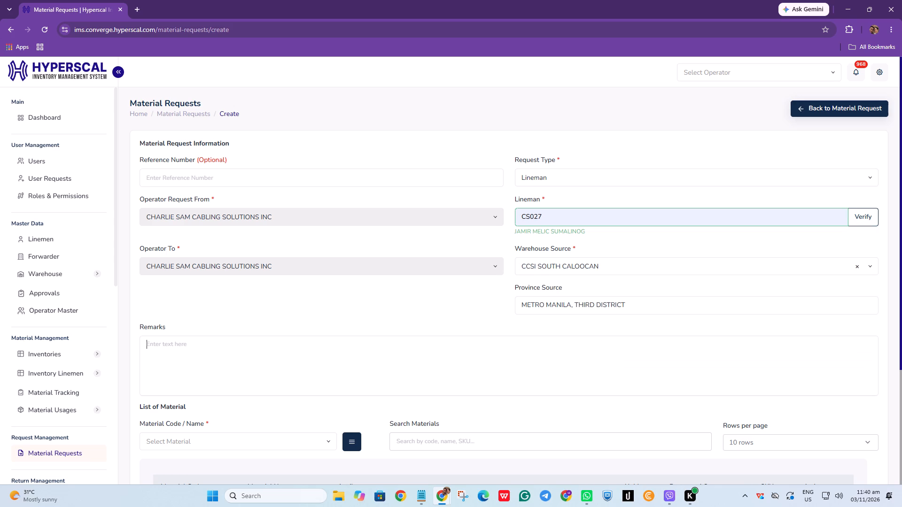
# Switch to the open Notepad note and look through it for the request's material details.
pyautogui.scroll(-5, 477, 368)
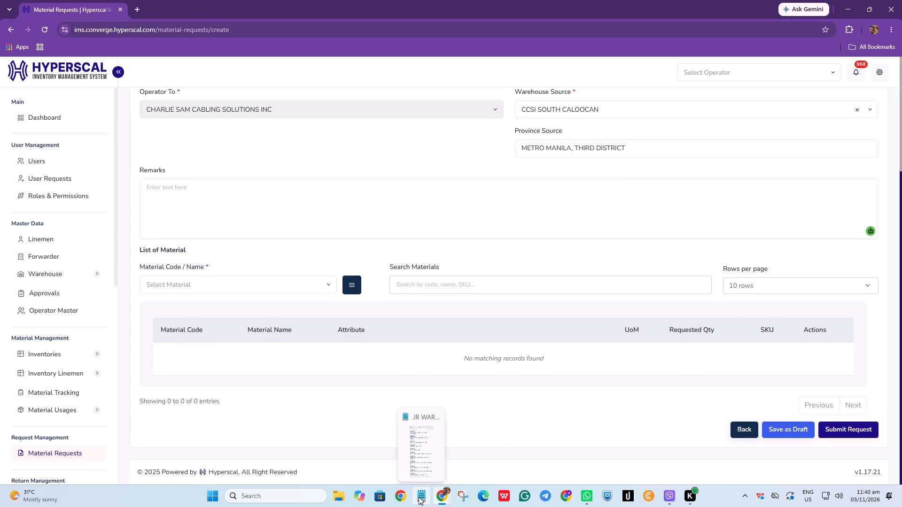
pyautogui.click(419, 497)
pyautogui.click(583, 310)
pyautogui.scroll(6, 582, 322)
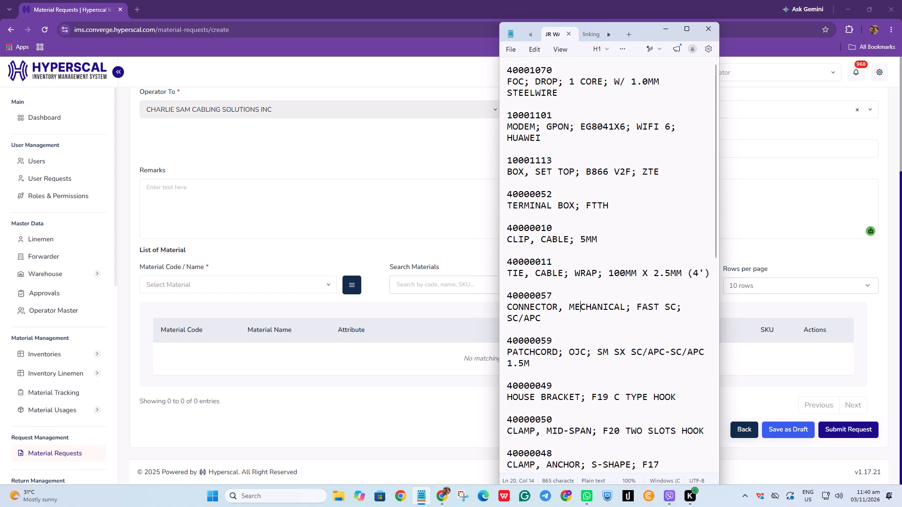
# Add material 10001101 (MODEM; GPON; EG8041X6; WIFI 6; HUAWEI) to the request, copying its code from the Notepad note.
pyautogui.moveTo(559, 111); pyautogui.dragTo(457, 111)
pyautogui.hotkey('ctrl', 'c')
pyautogui.click(255, 286)
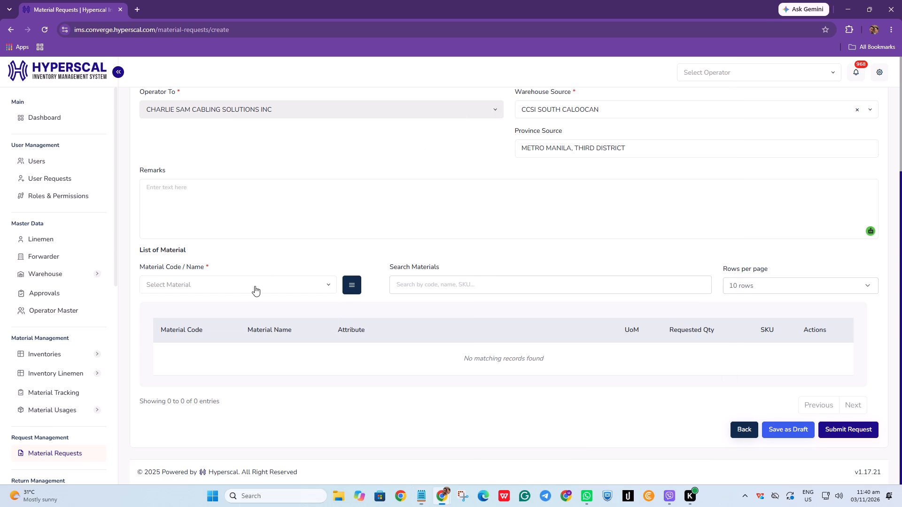
pyautogui.hotkey('ctrl', 'v')
pyautogui.click(235, 324)
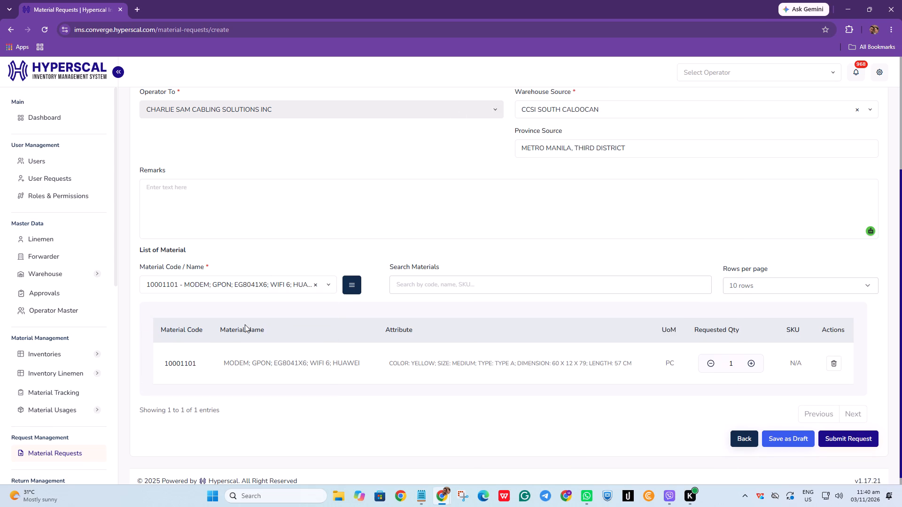
# Copy code 10001113 from the Notepad note and add that material (BOX, SET TOP; B866 V2F; ZTE) to the request.
pyautogui.hotkey('alt', 'Tab')
pyautogui.moveTo(562, 156); pyautogui.dragTo(497, 163)
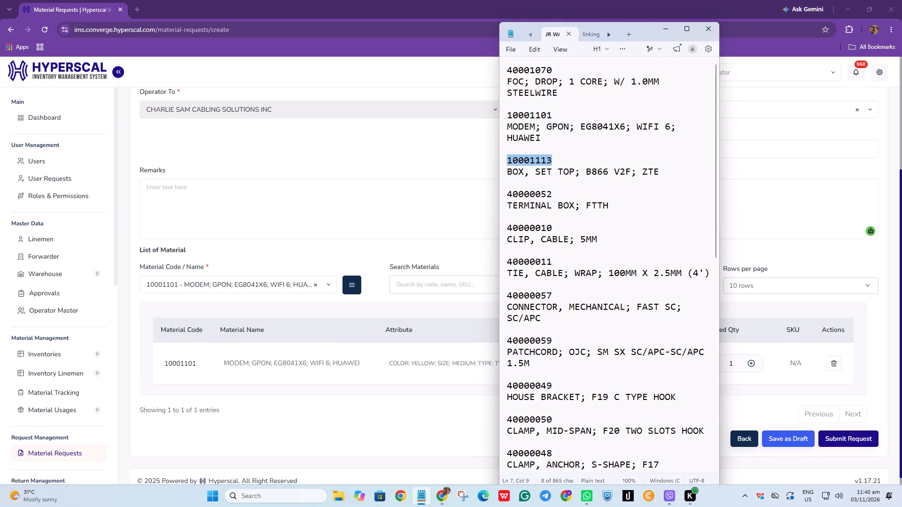
pyautogui.hotkey('ctrl', 'c')
pyautogui.click(282, 285)
pyautogui.hotkey('ctrl', 'v')
pyautogui.click(267, 318)
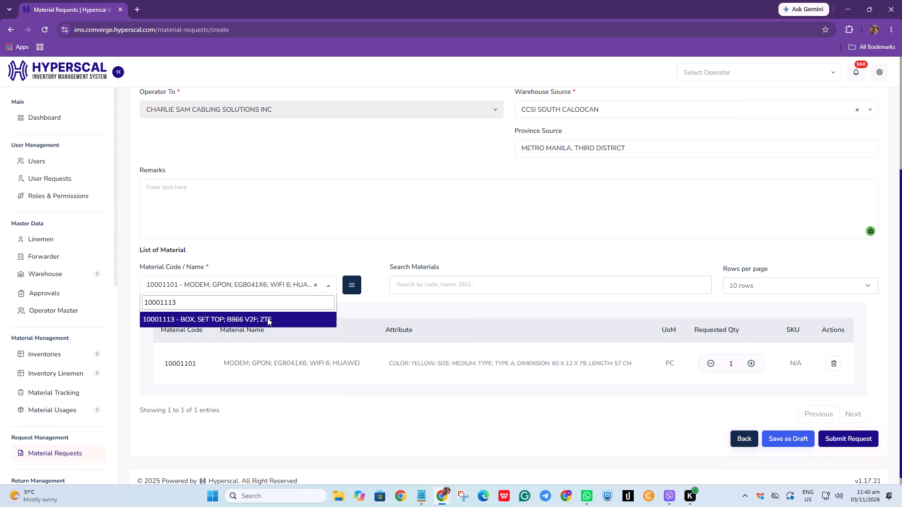
# Set the requested quantity to 3 for modem 10001101 and 33 for set-top box 10001113.
pyautogui.doubleClick(735, 369)
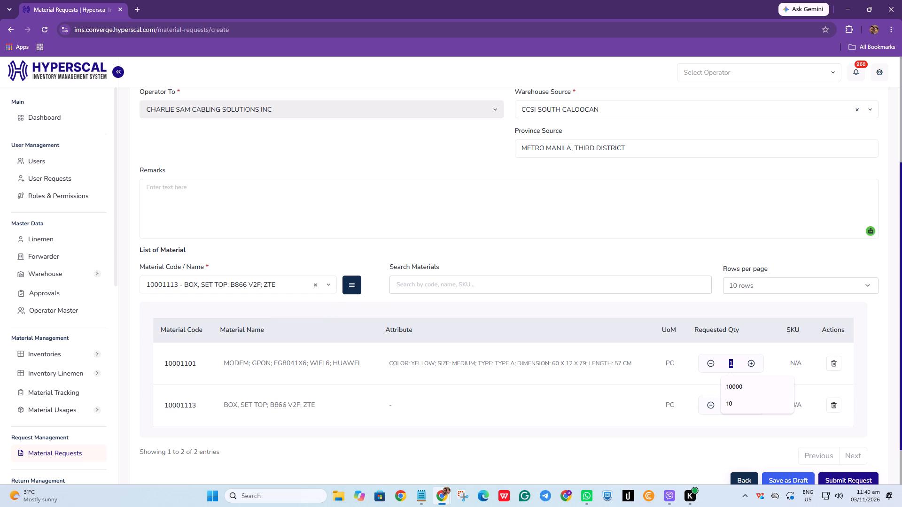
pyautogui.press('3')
pyautogui.press('Tab')
pyautogui.press('Tab')
pyautogui.press('Tab')
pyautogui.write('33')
# Submit the material request.
pyautogui.scroll(-1, 857, 379)
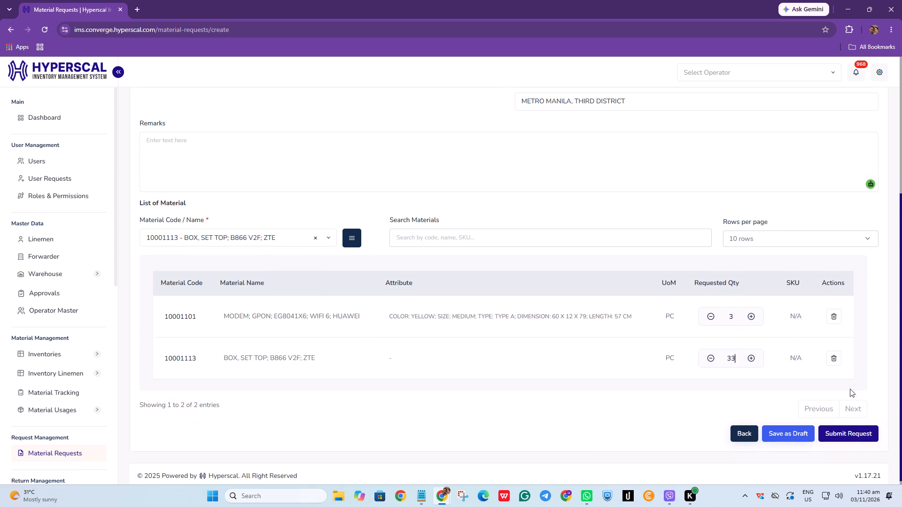
pyautogui.click(836, 437)
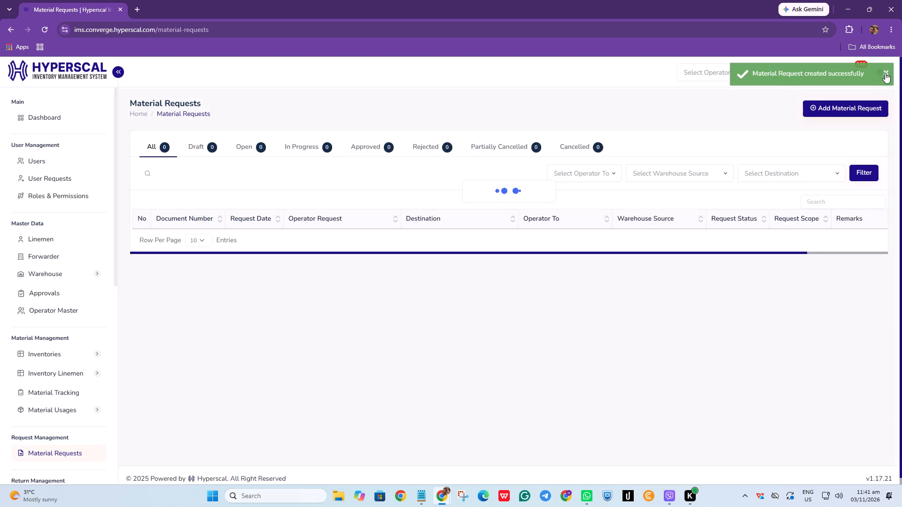
pyautogui.click(885, 72)
pyautogui.click(858, 73)
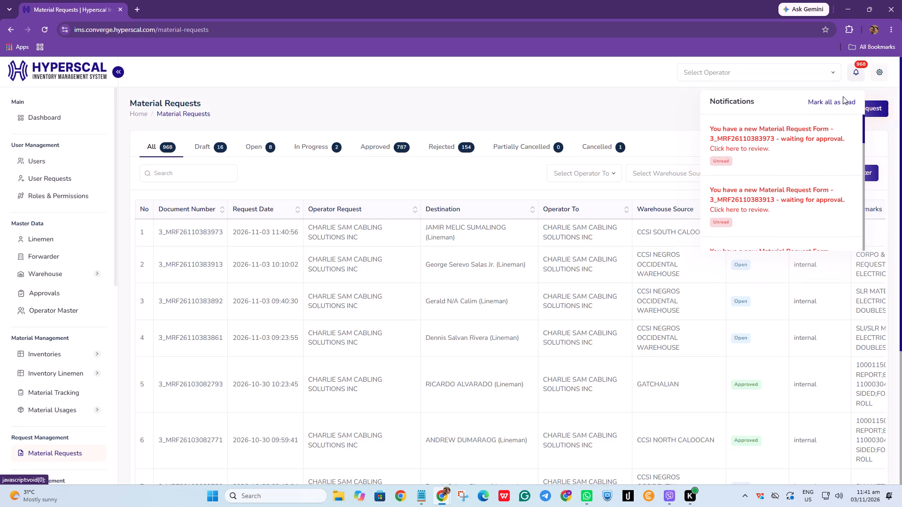
pyautogui.click(801, 141)
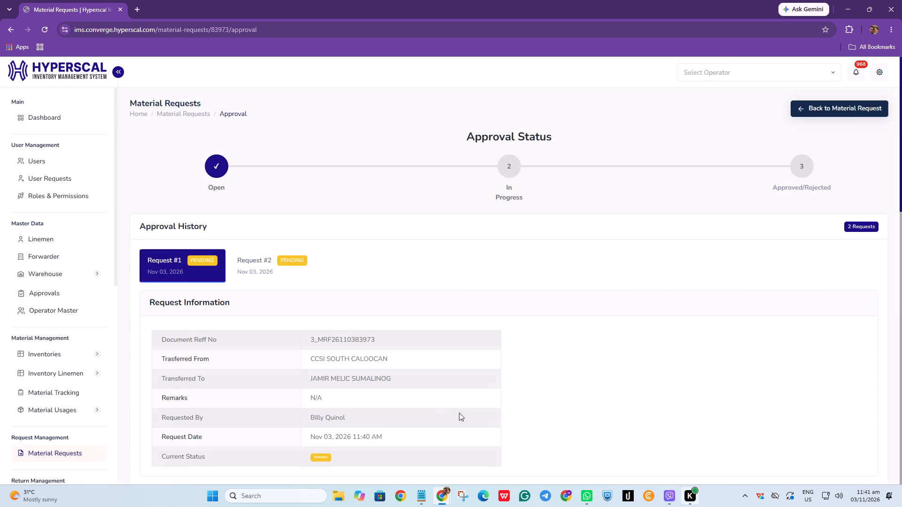
pyautogui.scroll(-6, 416, 392)
pyautogui.scroll(-9, 298, 419)
pyautogui.scroll(-2, 254, 456)
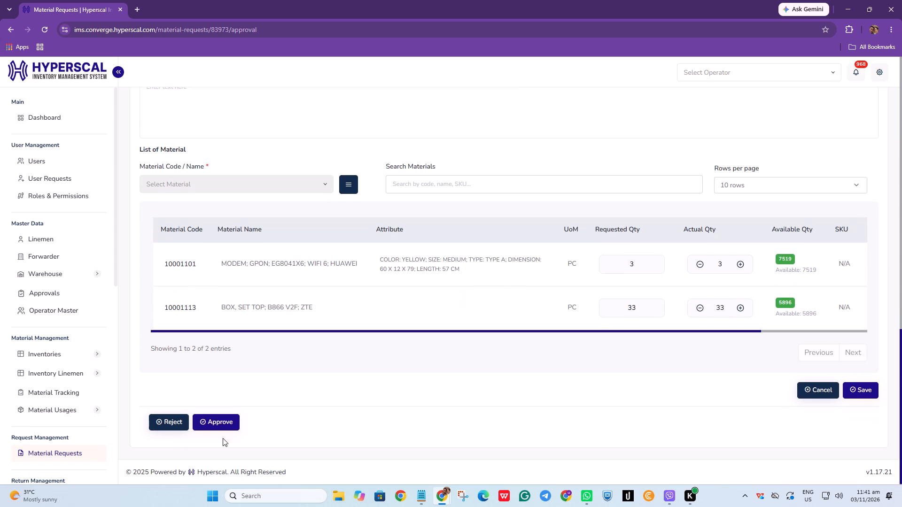
pyautogui.click(225, 426)
pyautogui.click(363, 281)
pyautogui.press('a')
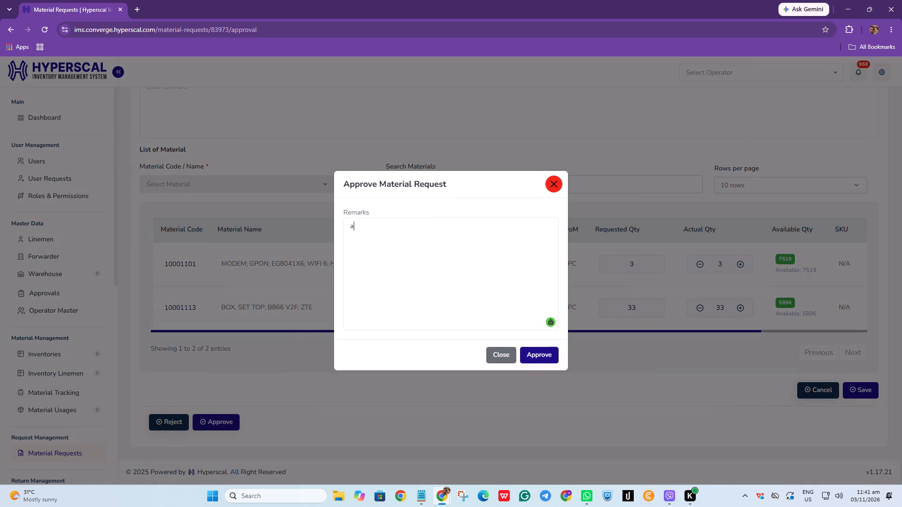
pyautogui.press('BackSpace')
pyautogui.press('BackSpace')
pyautogui.write('APPROVED')
pyautogui.click(529, 355)
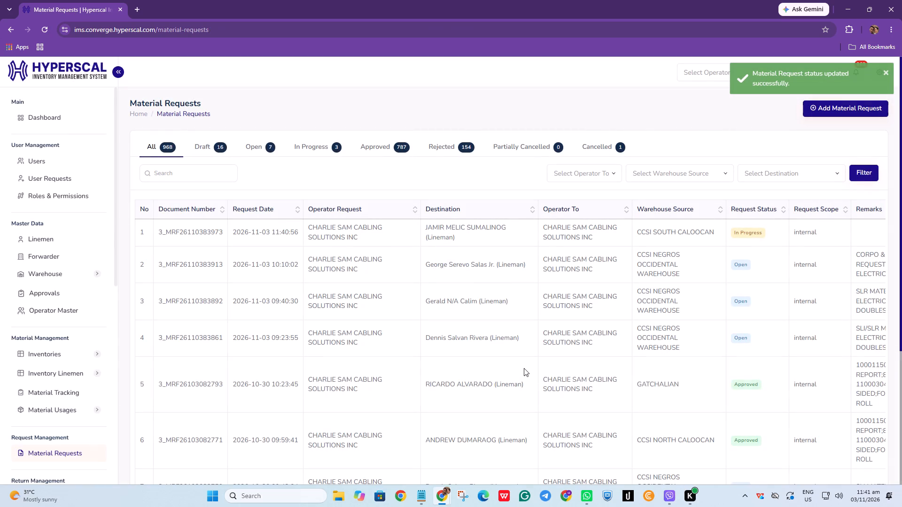
# Open the notifications to reach the next approval of the material request.
pyautogui.click(887, 70)
pyautogui.click(855, 76)
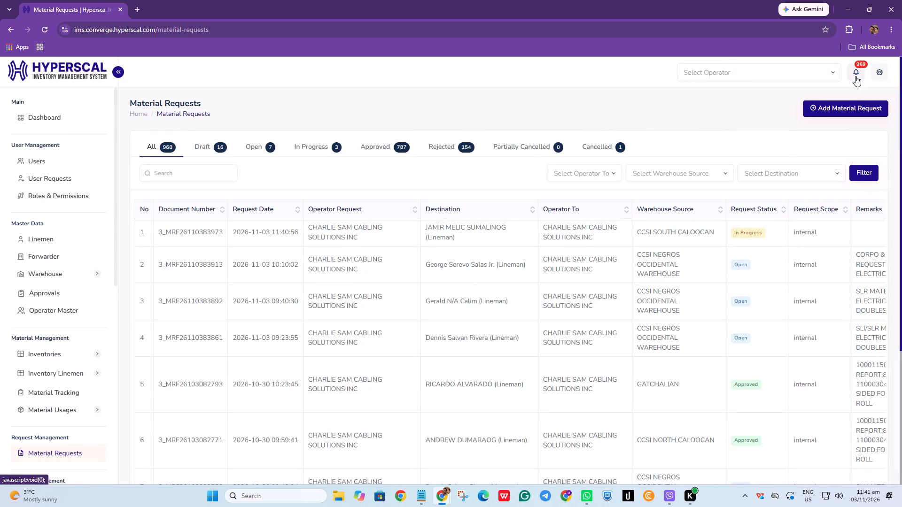
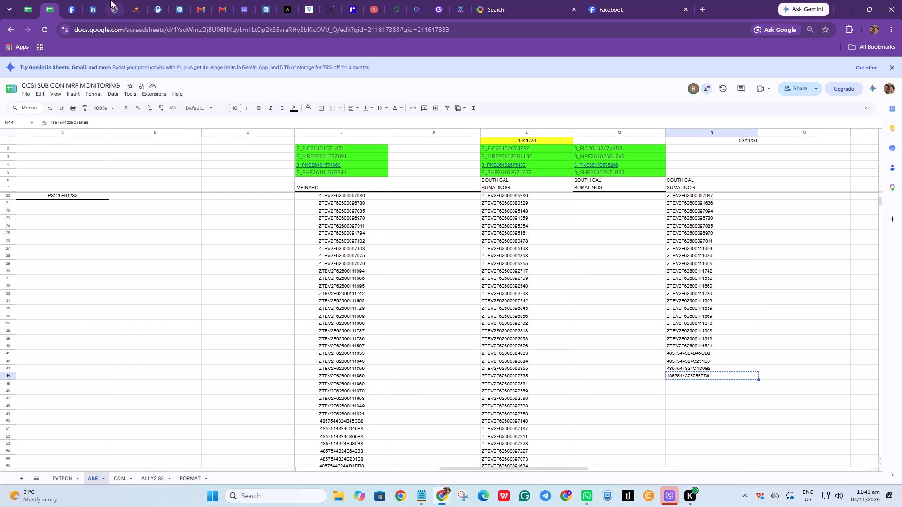
# Switch to Facebook and open the Messenger chat whose latest message begins "Pkgwan muna ng paraan yan at".
pyautogui.click(78, 5)
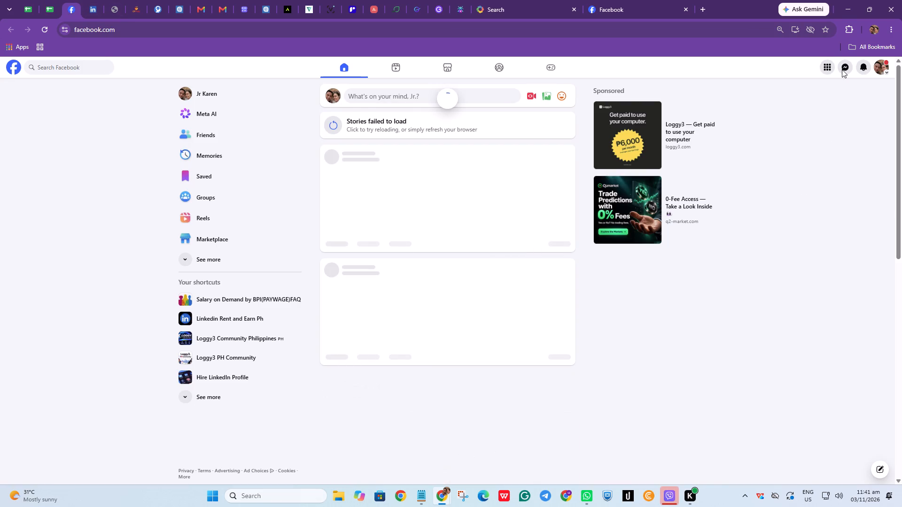
pyautogui.click(842, 69)
pyautogui.click(844, 68)
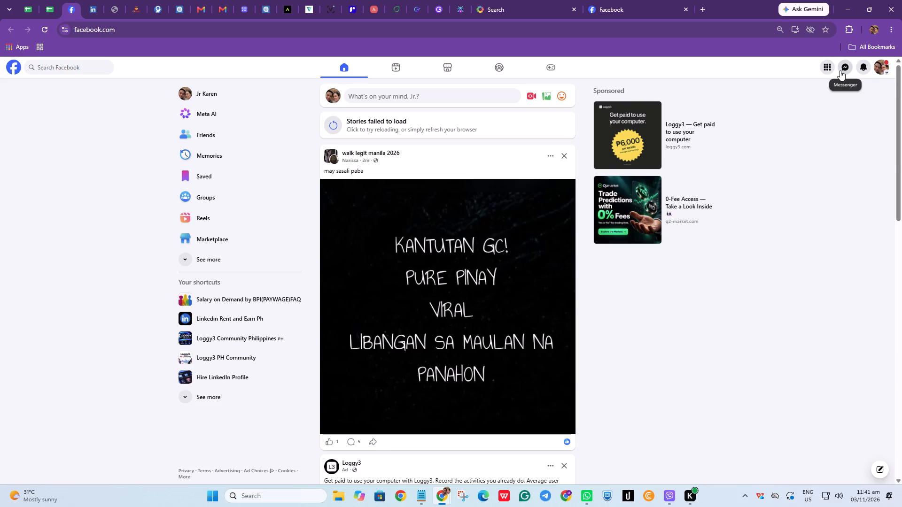
pyautogui.click(839, 71)
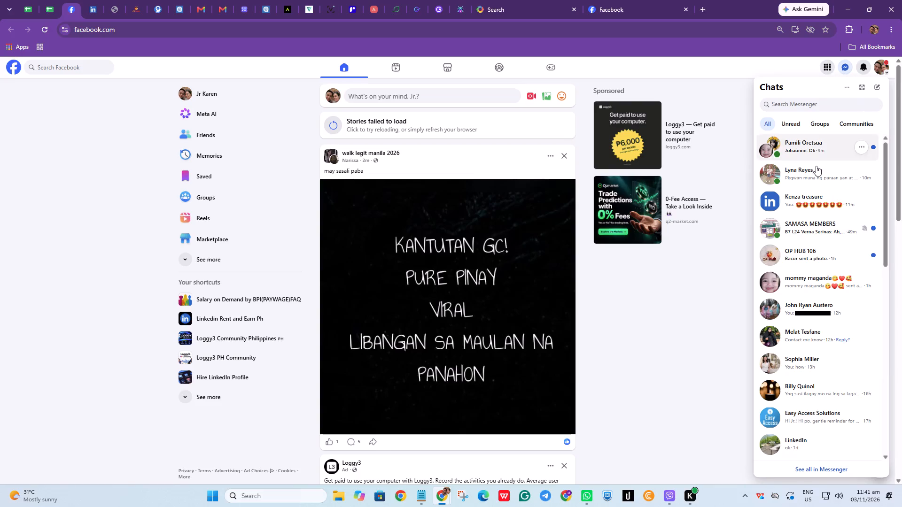
pyautogui.click(814, 171)
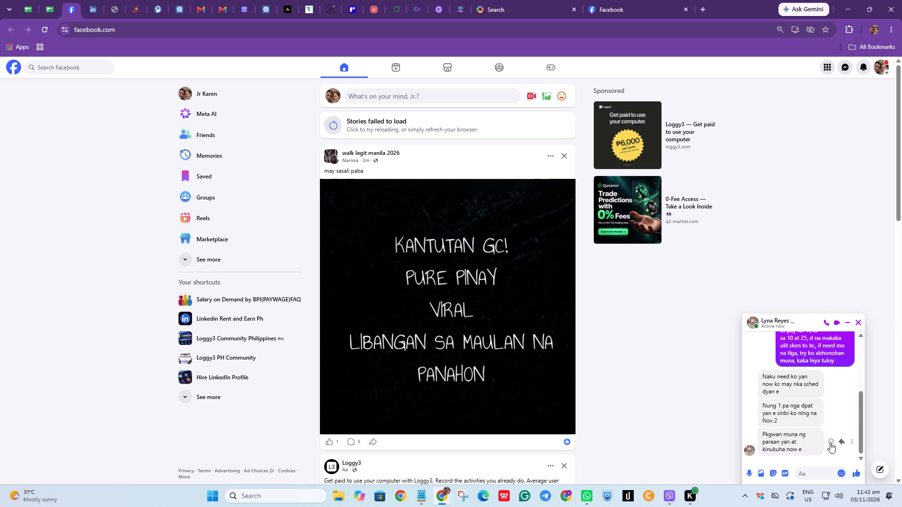
# Draft the reply "cge te gawan ko parrang, updated kita after lunch," in the open chat.
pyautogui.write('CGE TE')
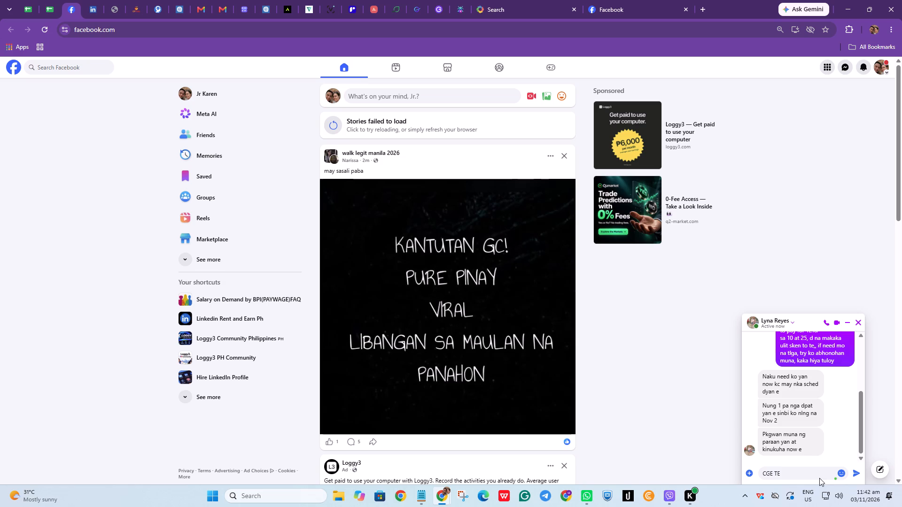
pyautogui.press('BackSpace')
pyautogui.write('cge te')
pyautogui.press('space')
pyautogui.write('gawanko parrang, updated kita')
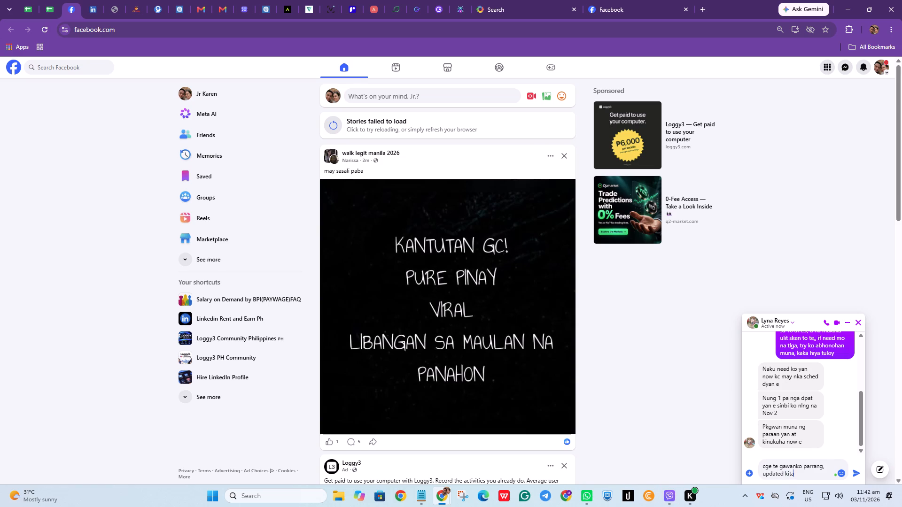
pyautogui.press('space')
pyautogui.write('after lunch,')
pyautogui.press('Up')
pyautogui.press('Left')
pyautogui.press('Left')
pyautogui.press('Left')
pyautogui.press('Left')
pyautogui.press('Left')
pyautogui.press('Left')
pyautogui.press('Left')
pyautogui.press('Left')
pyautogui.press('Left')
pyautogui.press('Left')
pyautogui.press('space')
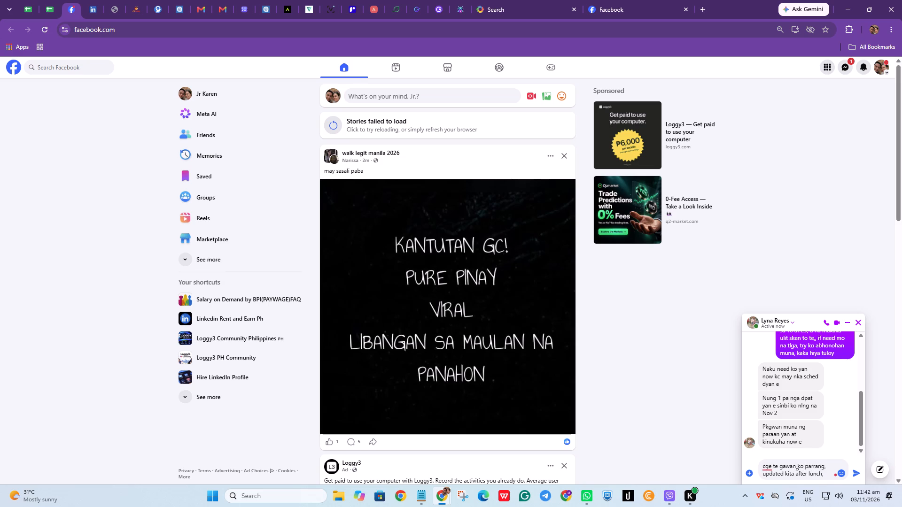
# Replace the draft's ending after "updated" with "agad kita te" and send the message.
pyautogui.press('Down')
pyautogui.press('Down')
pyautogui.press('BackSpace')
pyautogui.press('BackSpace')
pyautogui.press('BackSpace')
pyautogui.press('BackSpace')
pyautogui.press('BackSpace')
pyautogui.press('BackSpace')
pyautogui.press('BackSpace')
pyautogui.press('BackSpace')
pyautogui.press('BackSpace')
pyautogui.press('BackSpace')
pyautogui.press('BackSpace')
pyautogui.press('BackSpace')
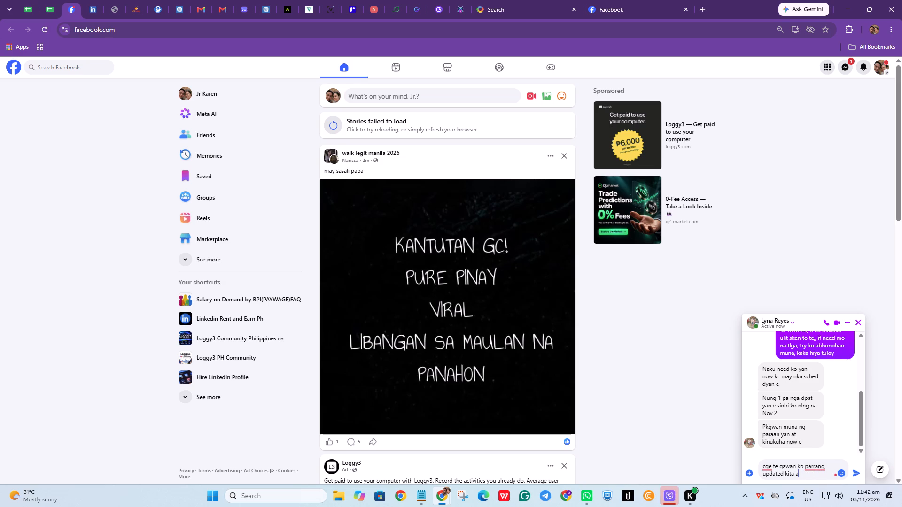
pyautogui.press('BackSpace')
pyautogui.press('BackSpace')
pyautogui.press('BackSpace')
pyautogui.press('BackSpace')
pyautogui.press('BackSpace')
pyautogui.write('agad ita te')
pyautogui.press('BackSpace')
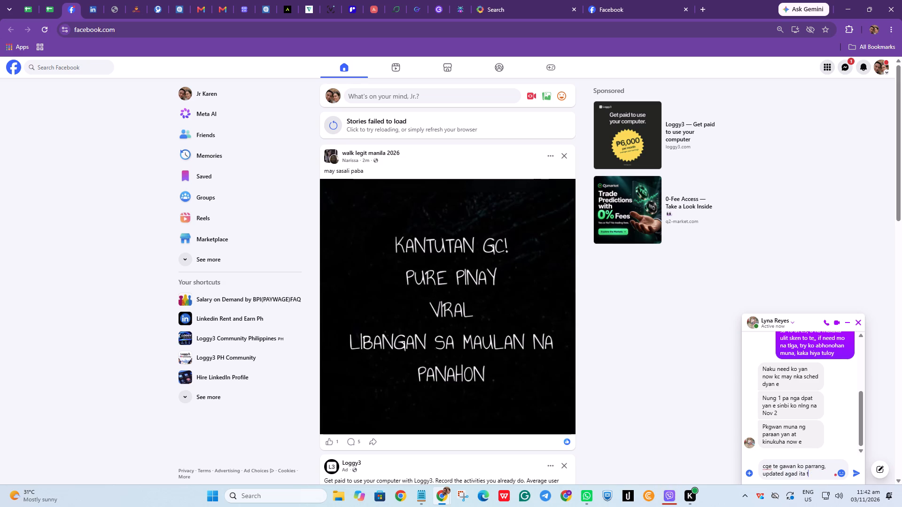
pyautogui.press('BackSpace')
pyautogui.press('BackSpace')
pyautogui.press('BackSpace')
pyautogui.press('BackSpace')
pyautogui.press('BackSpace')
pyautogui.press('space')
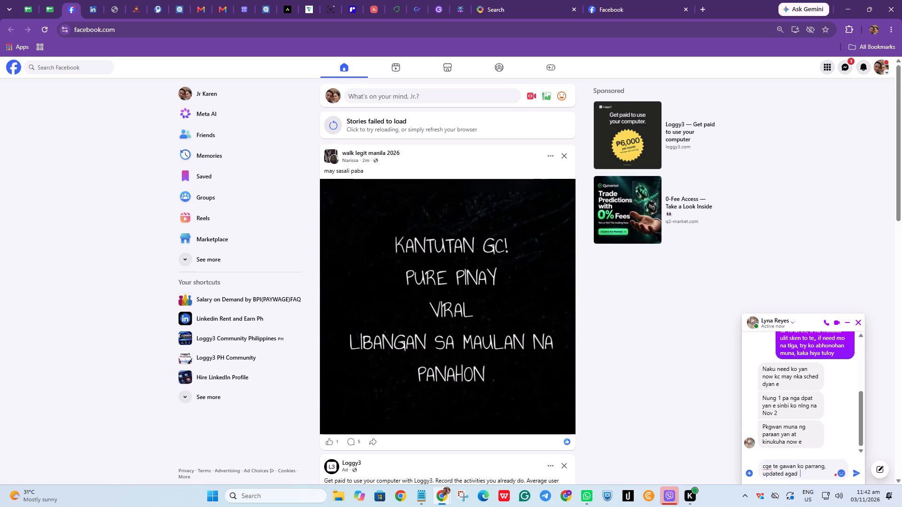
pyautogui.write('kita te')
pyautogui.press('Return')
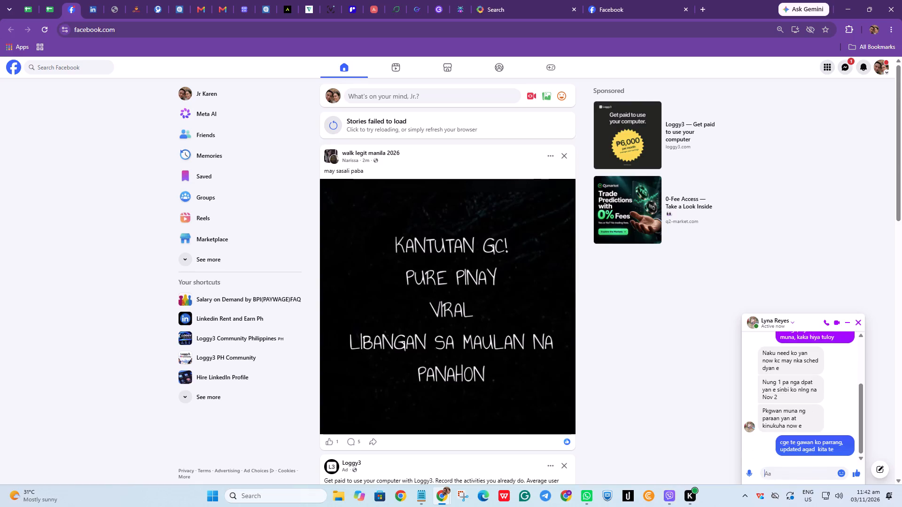
# Open the unread family group chat from the Messenger list and read its latest messages.
pyautogui.click(787, 322)
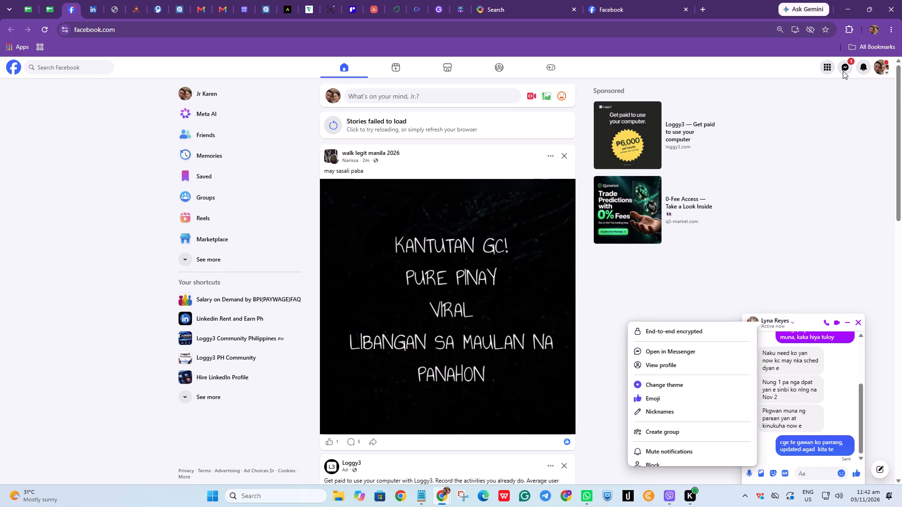
pyautogui.click(851, 60)
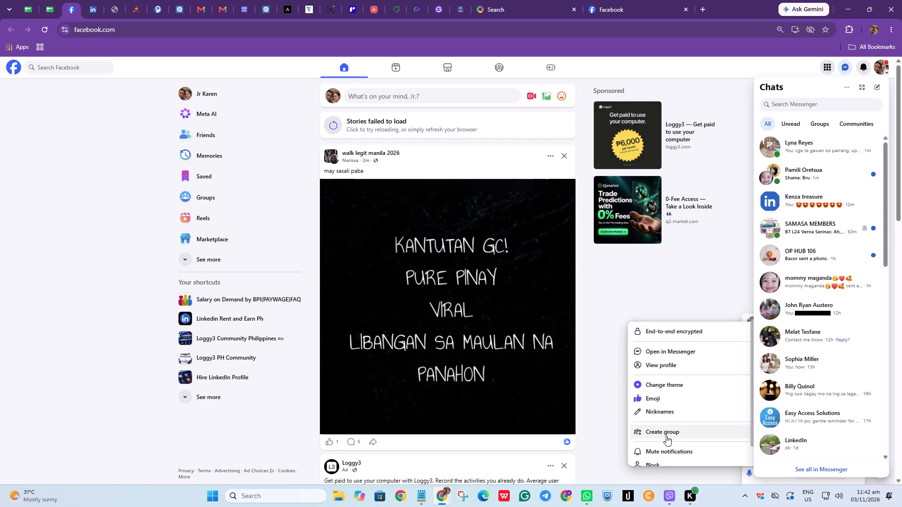
pyautogui.click(807, 178)
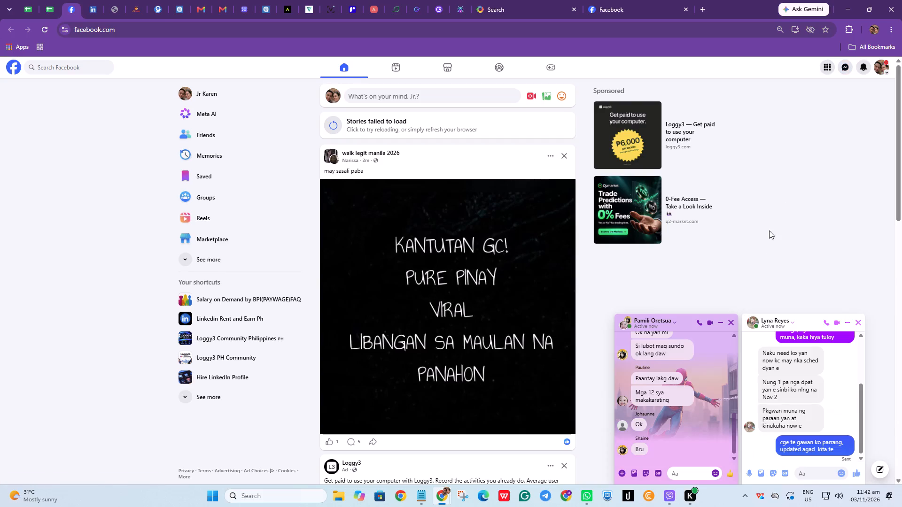
pyautogui.click(759, 261)
# Switch to the WAREHOUSE_Distpatch Monitoring spreadsheet.
pyautogui.click(31, 8)
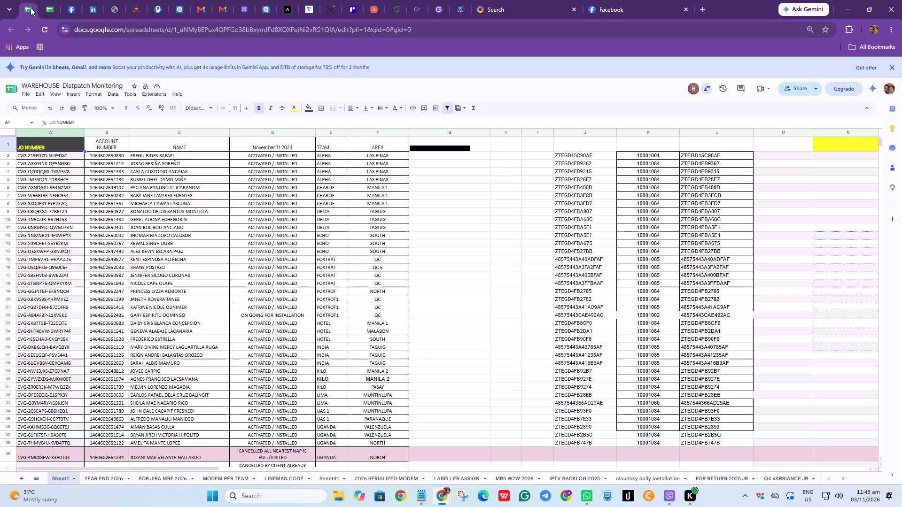
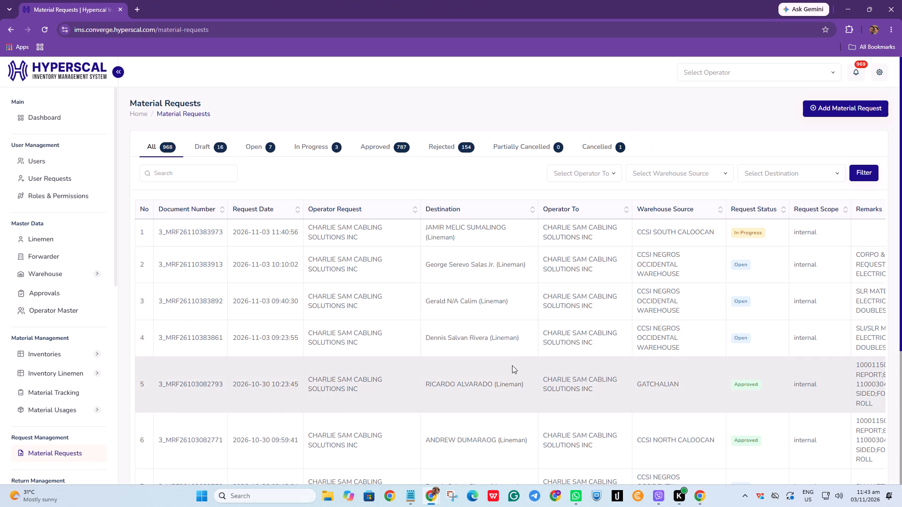
pyautogui.click(857, 72)
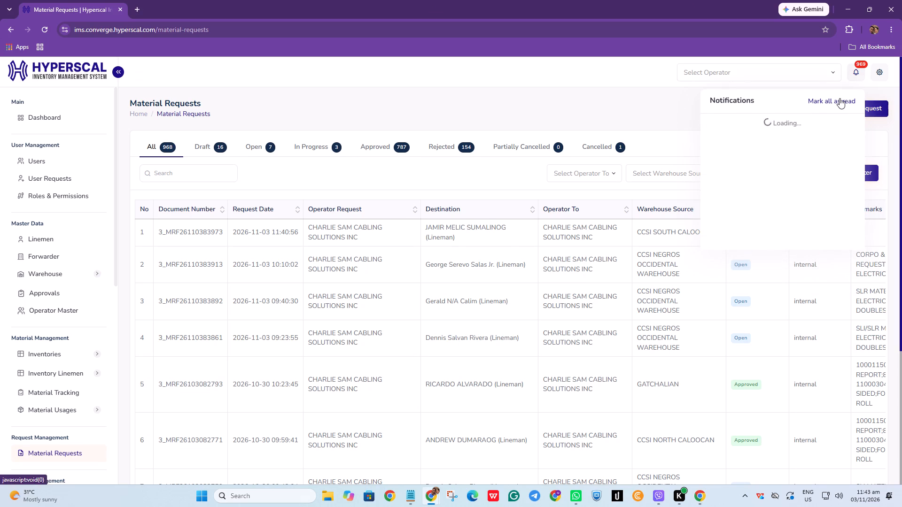
pyautogui.click(797, 152)
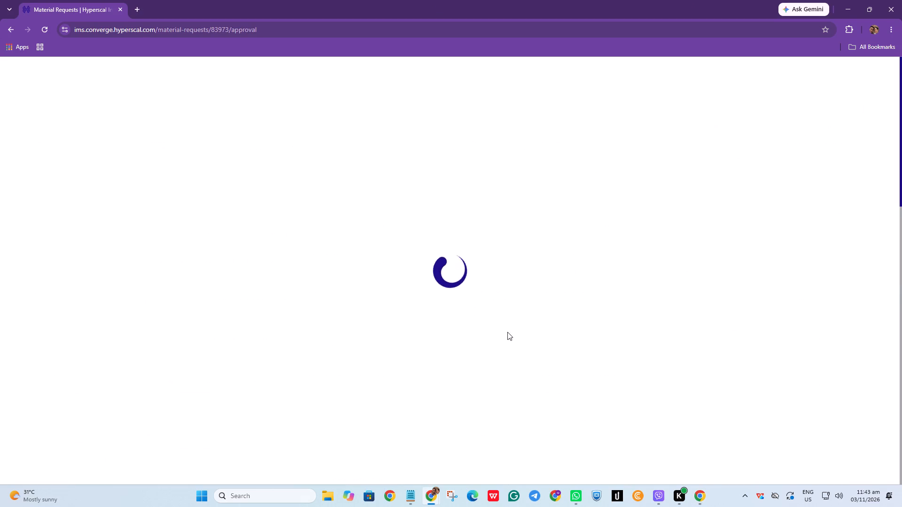
pyautogui.scroll(-12, 318, 314)
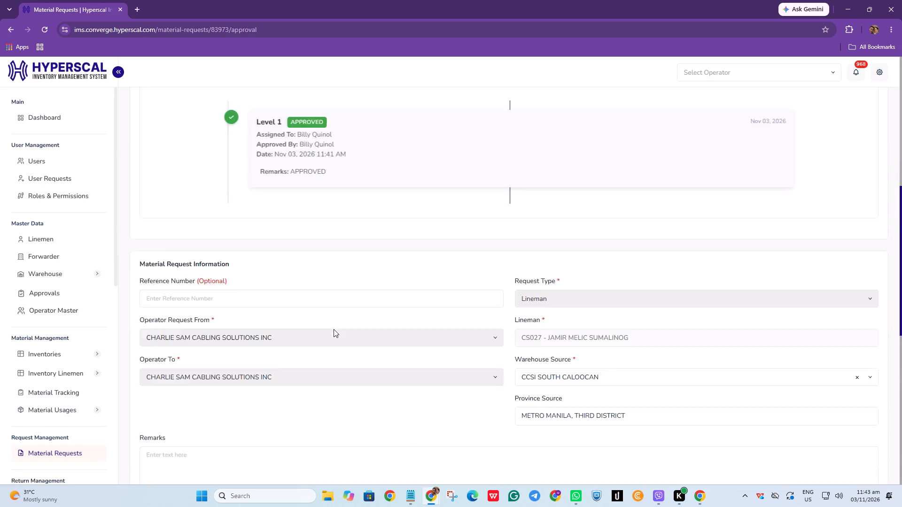
pyautogui.scroll(-10, 335, 330)
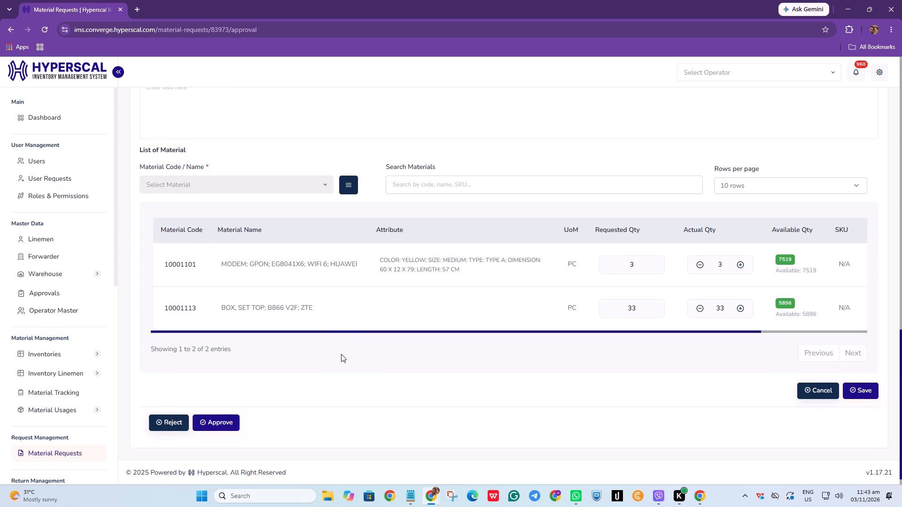